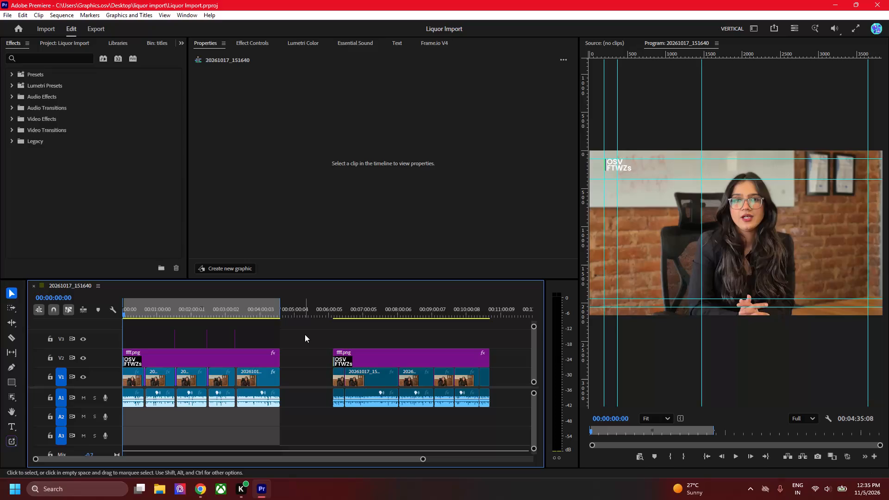
Save the Liquor Import project.
key(ctrl+s)
key(ctrl+s)
key(ctrl+s)
Switch to Chrome, search for Adobe Podcast in a new tab, and open its Enhance Speech page.
key(alt+Tab)
alt+click(608, 247)
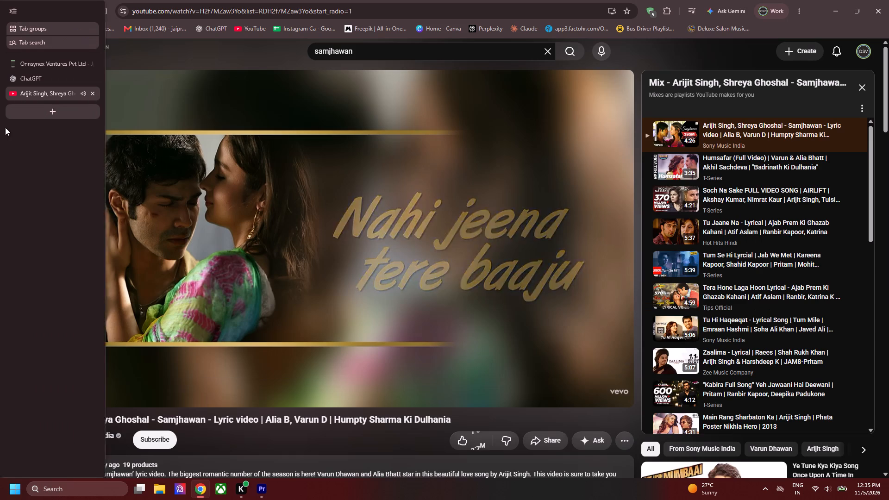
click(14, 115)
text(adobe po)
key(Return)
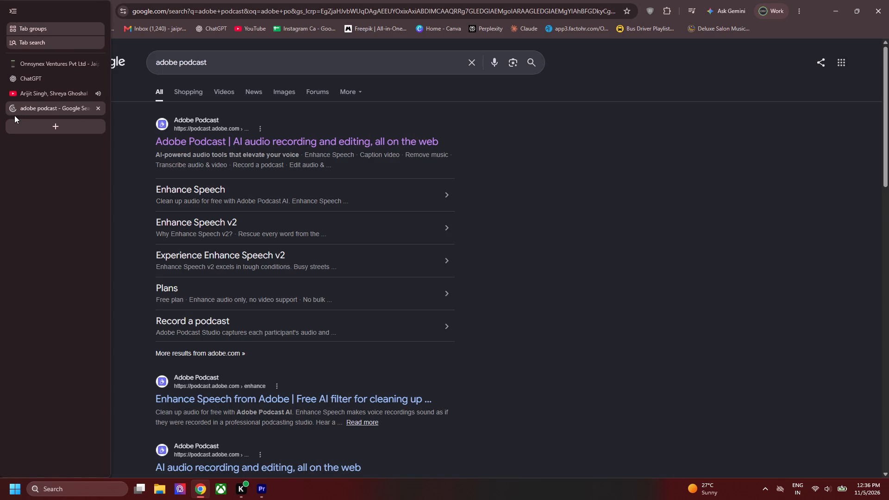
click(190, 135)
click(255, 393)
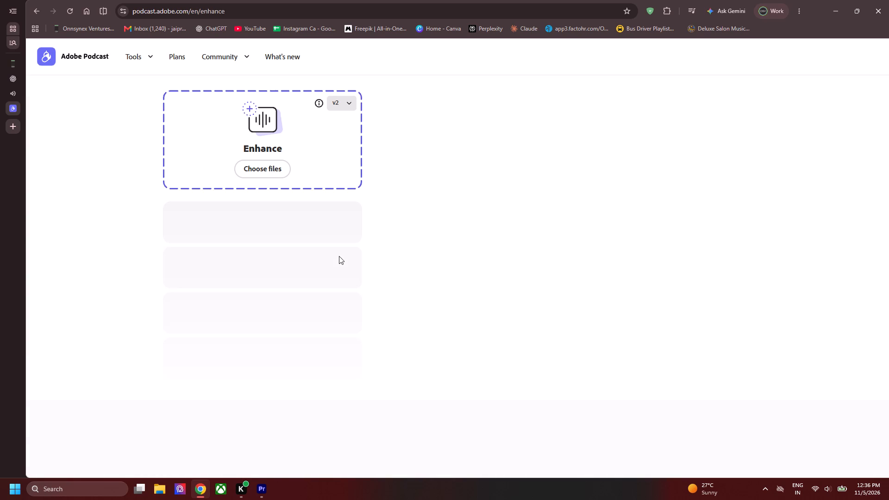
Delete the old files 25.mp3 and audio_base.mp3 from the Enhance file list.
click(335, 228)
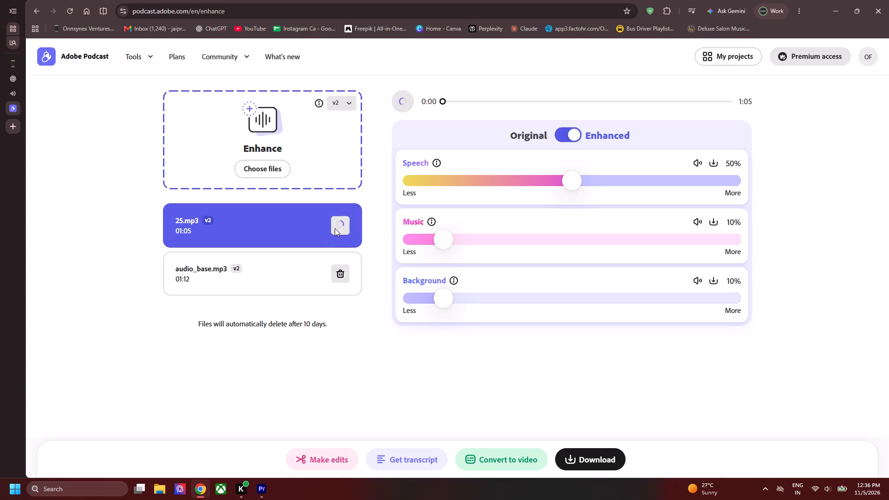
click(335, 228)
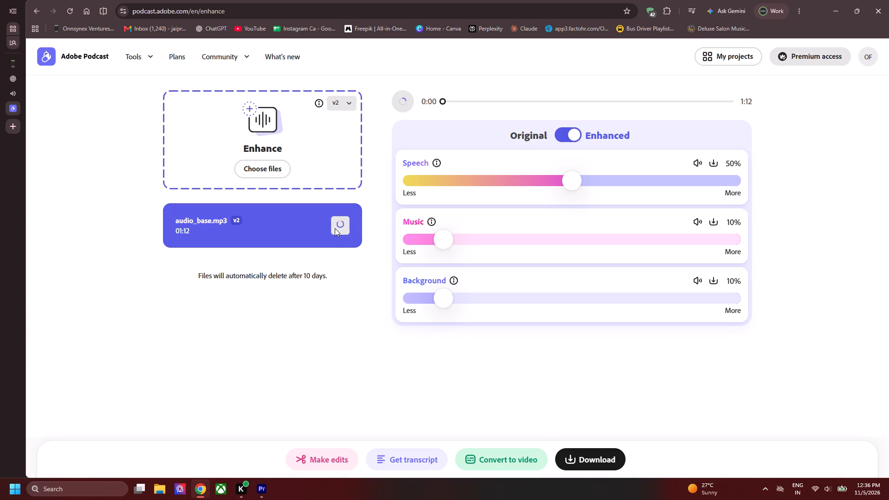
Switch to Premiere, save the project, and name the first section's export "part 1" in the liquor import folder.
click(261, 490)
key(ctrl+s)
key(ctrl+m)
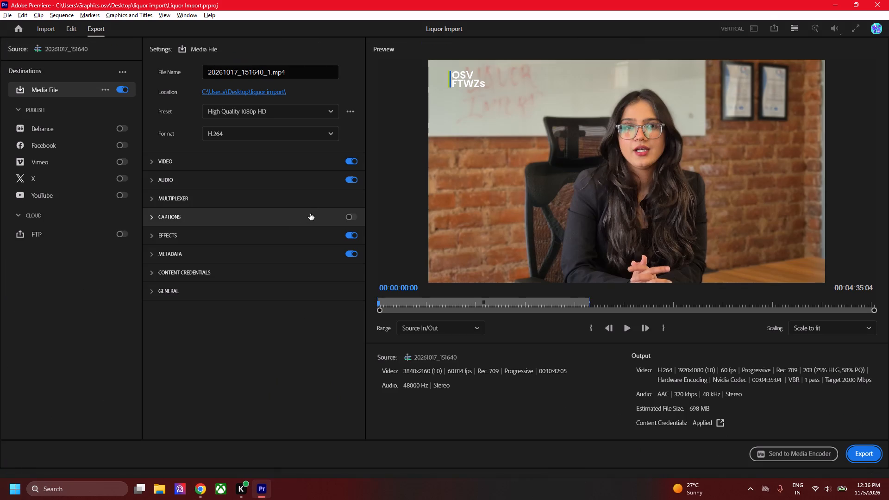
click(264, 86)
click(258, 96)
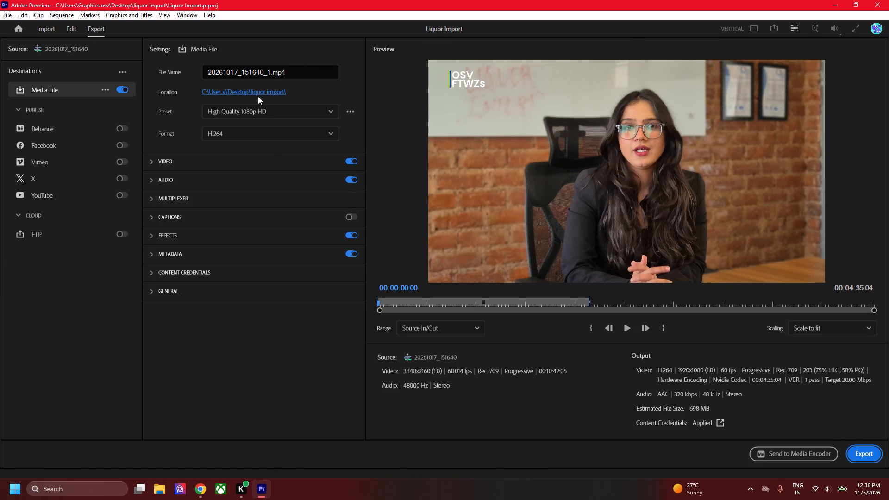
click(249, 93)
text(part 1)
key(Return)
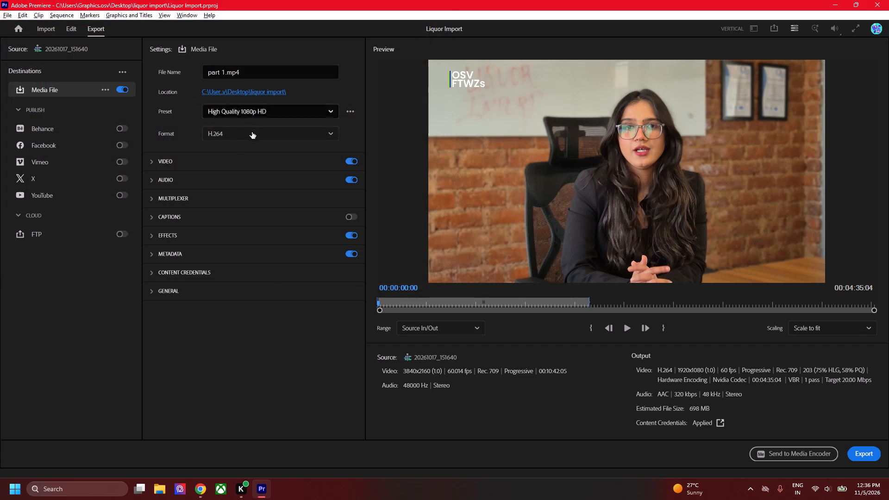
Export the first section's audio in MP3 format and save the project.
click(252, 132)
scroll(246, 233, down, 5)
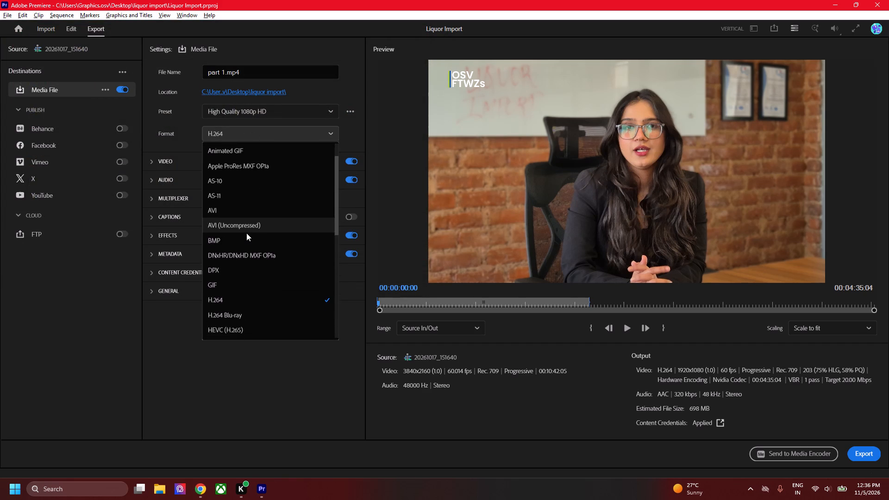
scroll(246, 233, down, 11)
click(225, 304)
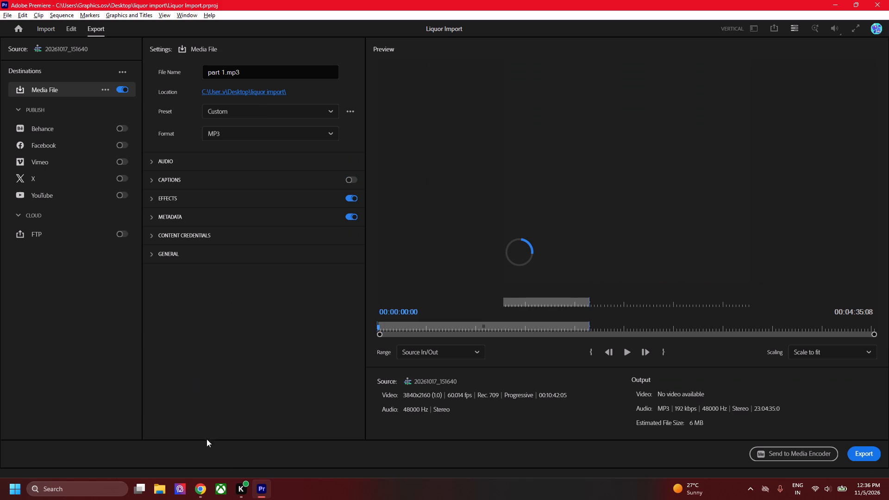
click(206, 481)
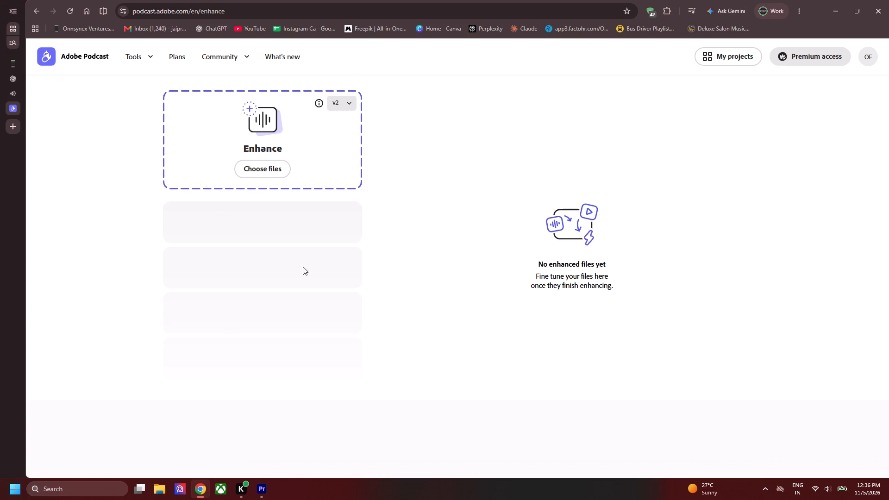
click(268, 491)
click(873, 452)
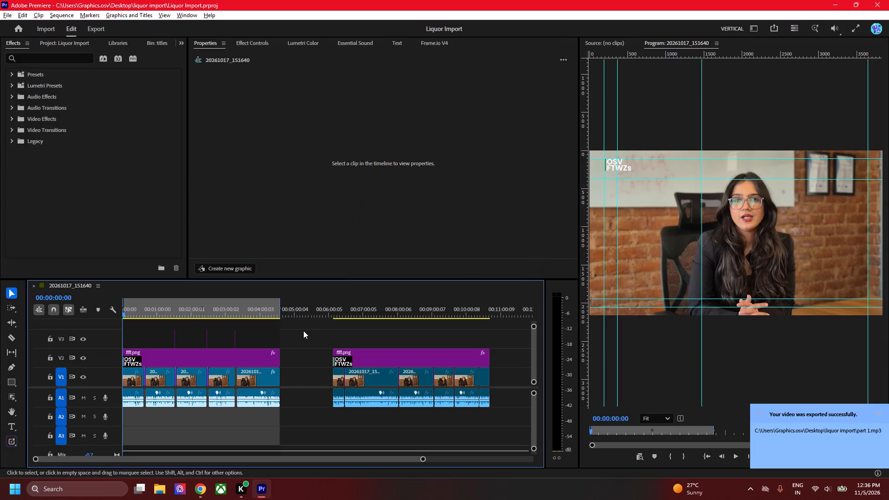
key(ctrl+s)
Switch to Chrome and upload part 1.mp3 from the liquor import folder to Adobe Podcast Enhance.
click(196, 491)
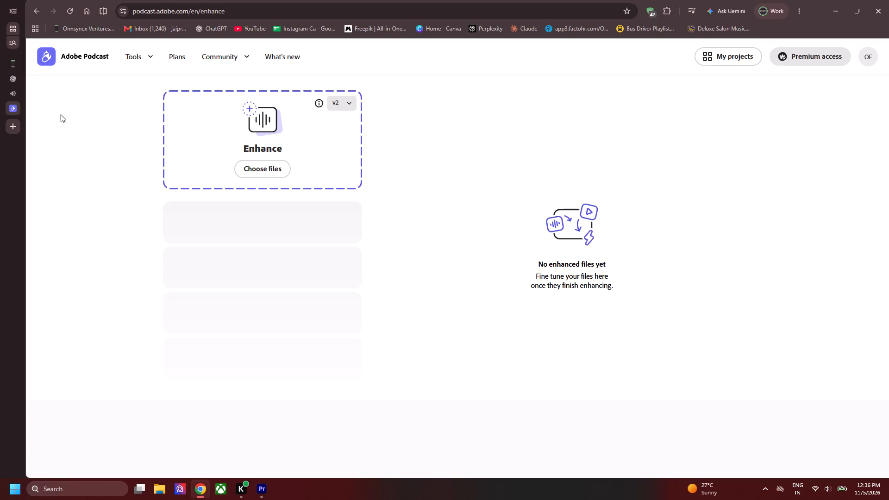
click(249, 162)
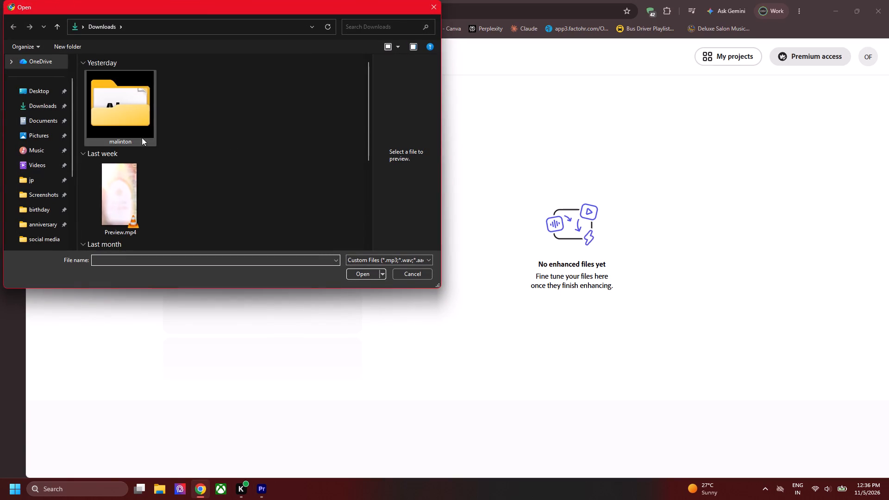
scroll(35, 175, down, 1)
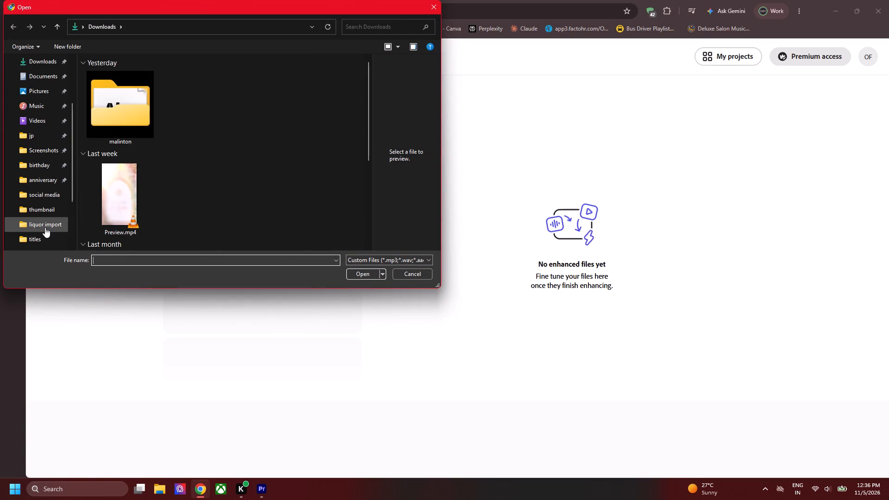
click(45, 227)
scroll(278, 90, down, 3)
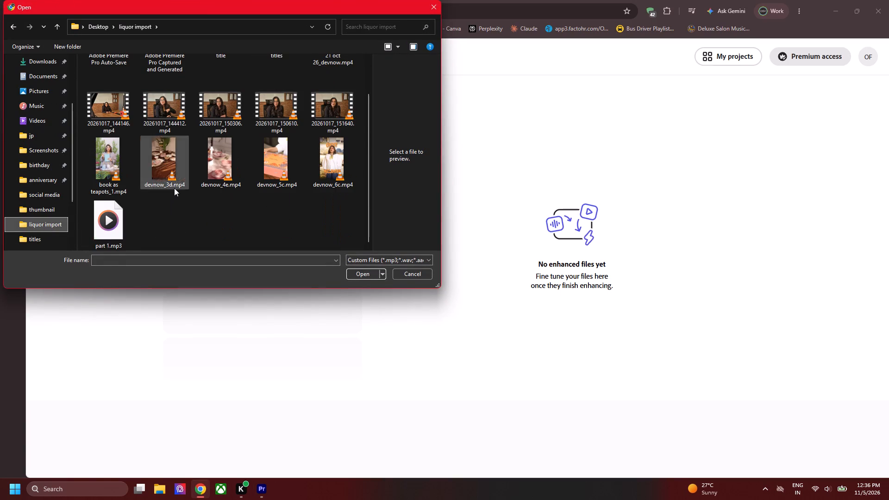
click(106, 233)
scroll(337, 190, up, 2)
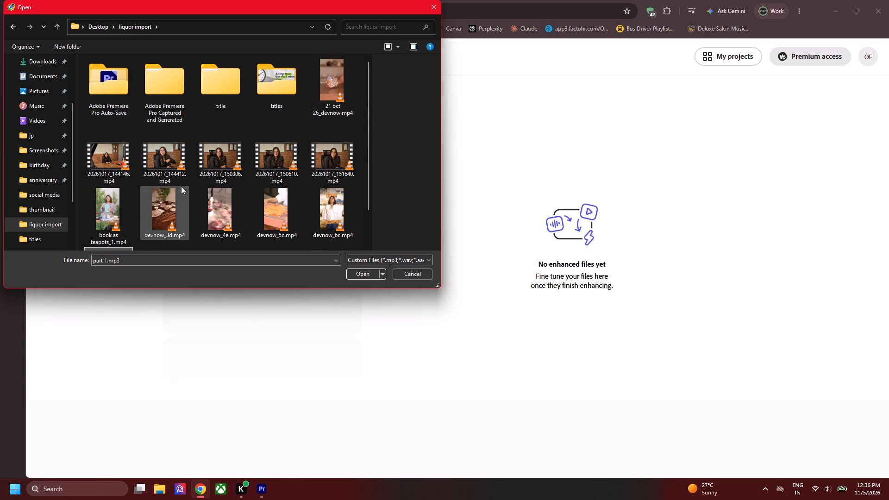
click(361, 275)
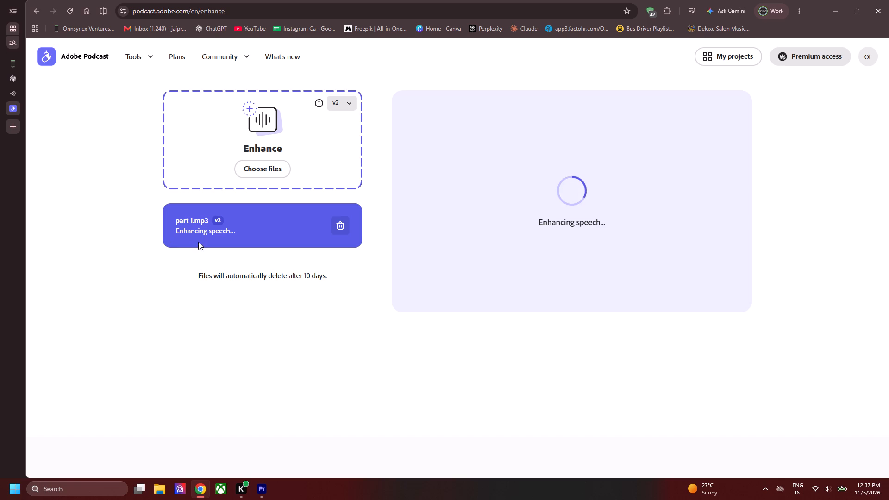
click(147, 253)
Switch to Premiere and set the sequence In point at the start of the second group of clips.
click(268, 486)
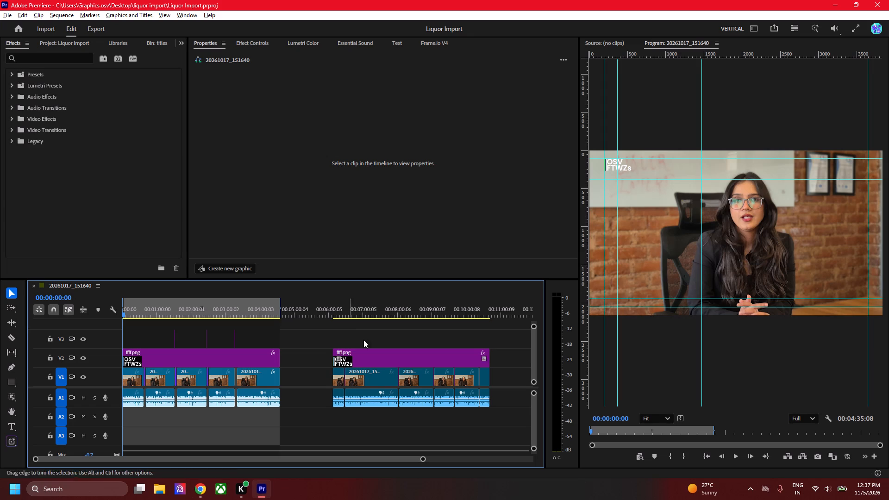
click(374, 309)
key(x)
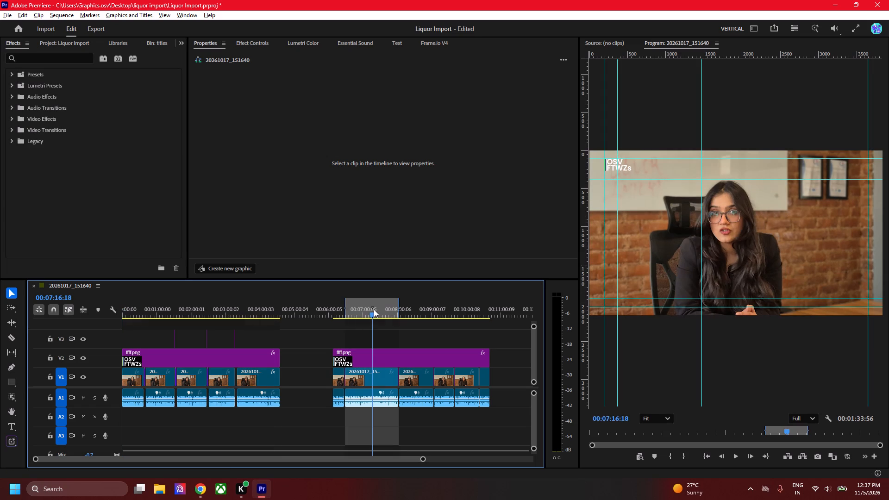
click(345, 302)
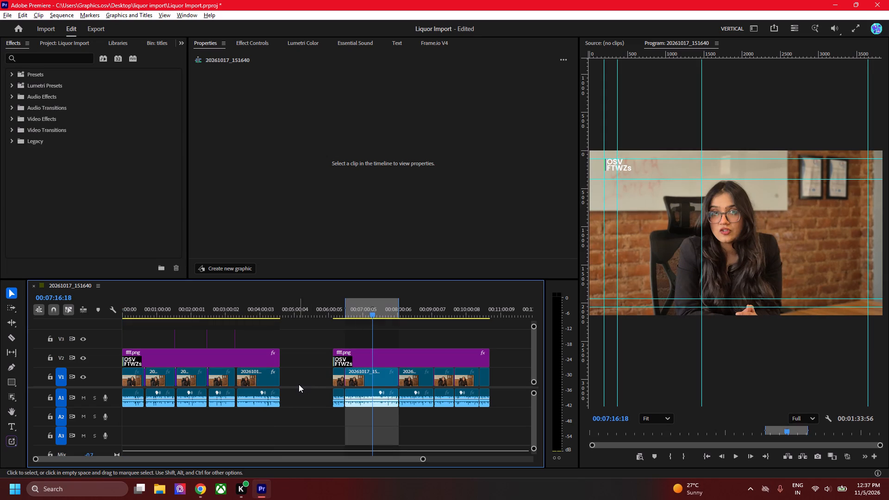
drag(345, 310, 334, 309)
alt+scroll(316, 381, up, 16)
alt+scroll(342, 375, down, 1)
alt+scroll(342, 375, up, 13)
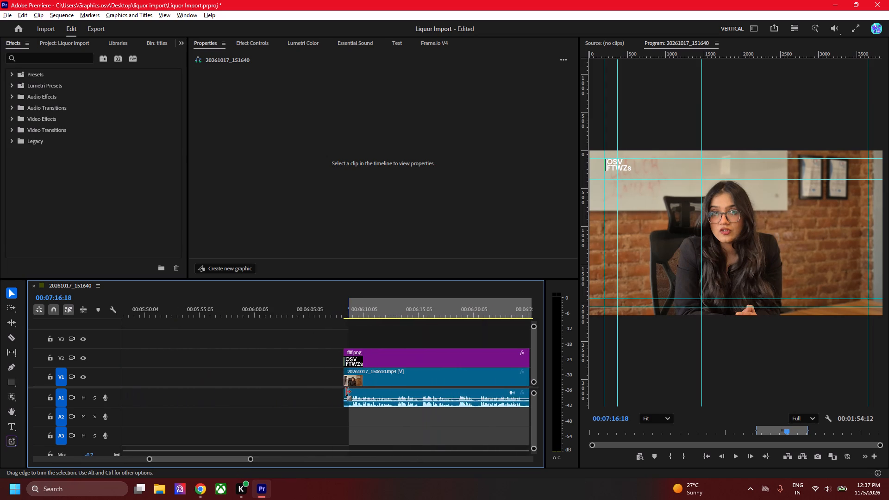
alt+scroll(346, 392, up, 5)
alt+scroll(346, 392, down, 1)
alt+scroll(346, 392, up, 12)
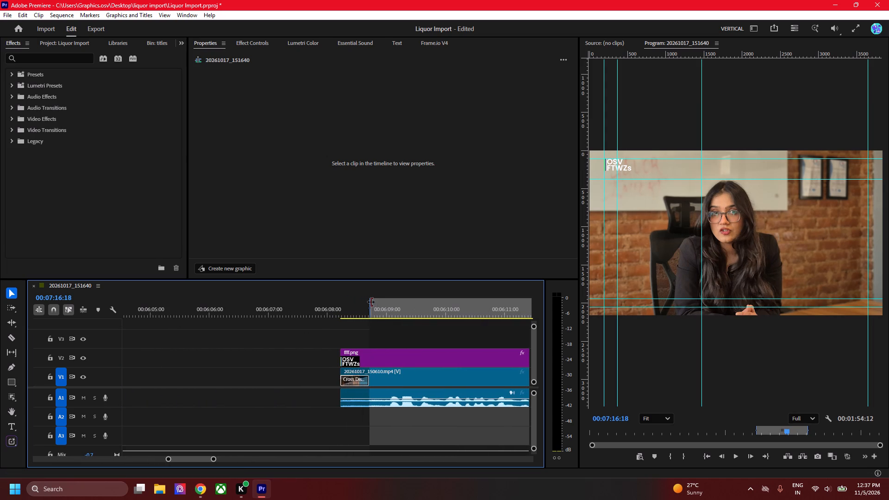
drag(370, 306, 342, 305)
Extend the Out point to the end of the second group of clips and save the project.
alt+scroll(301, 364, down, 6)
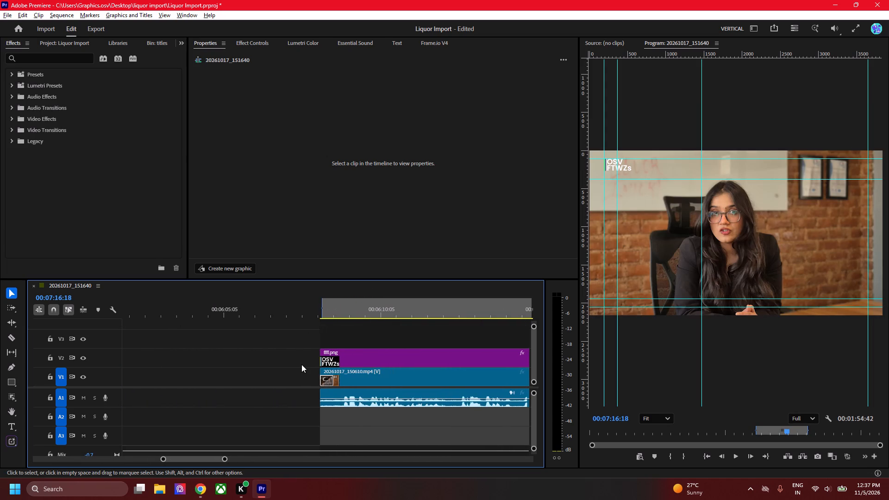
alt+scroll(301, 364, down, 17)
alt+scroll(301, 364, down, 6)
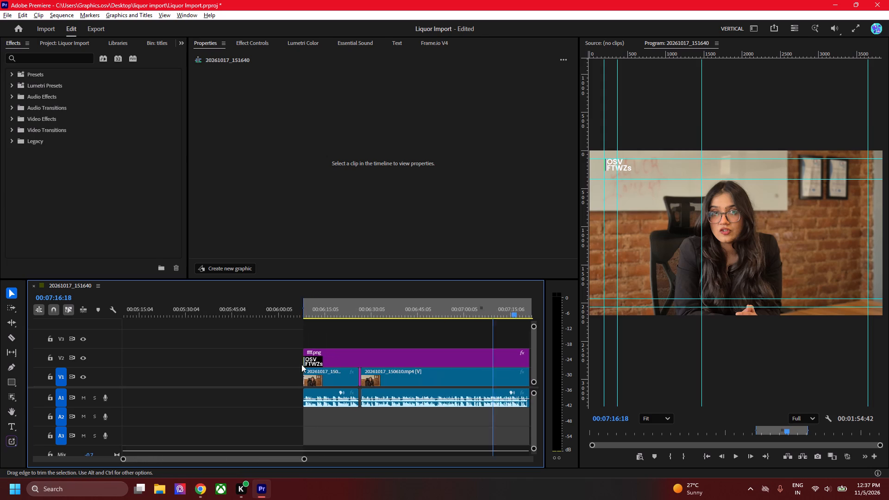
alt+scroll(301, 364, down, 18)
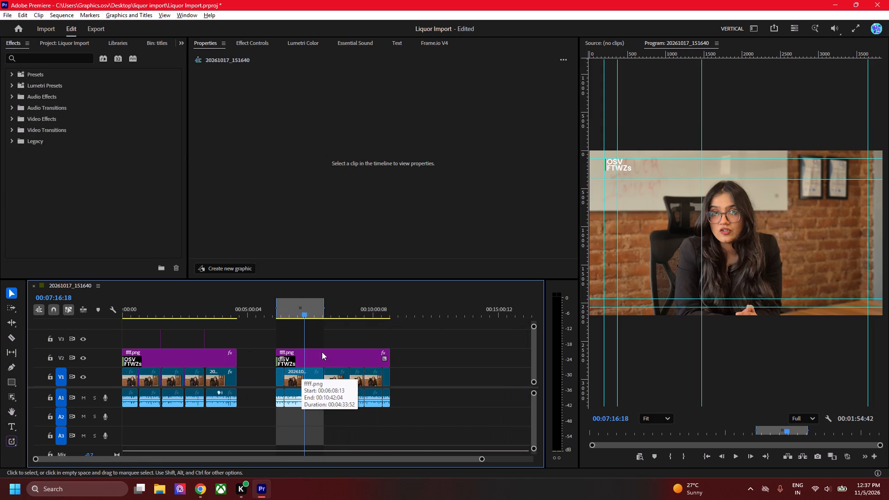
drag(326, 309, 376, 317)
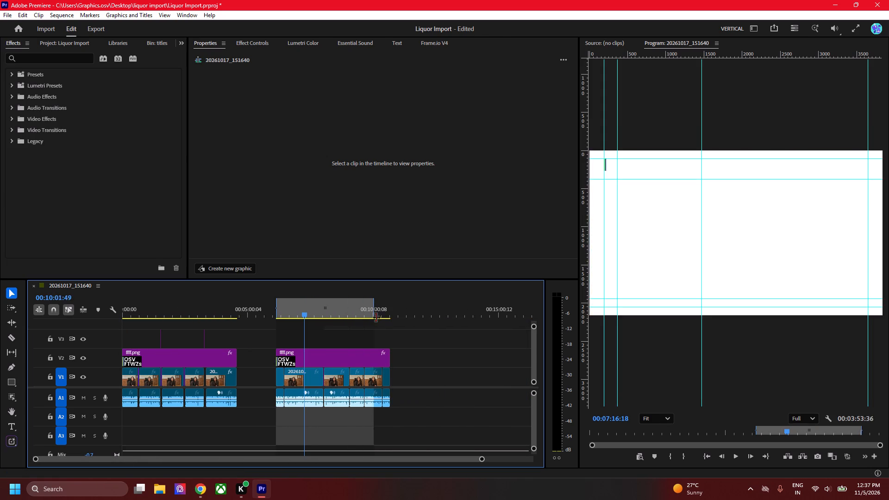
drag(376, 317, 393, 319)
key(ctrl+s)
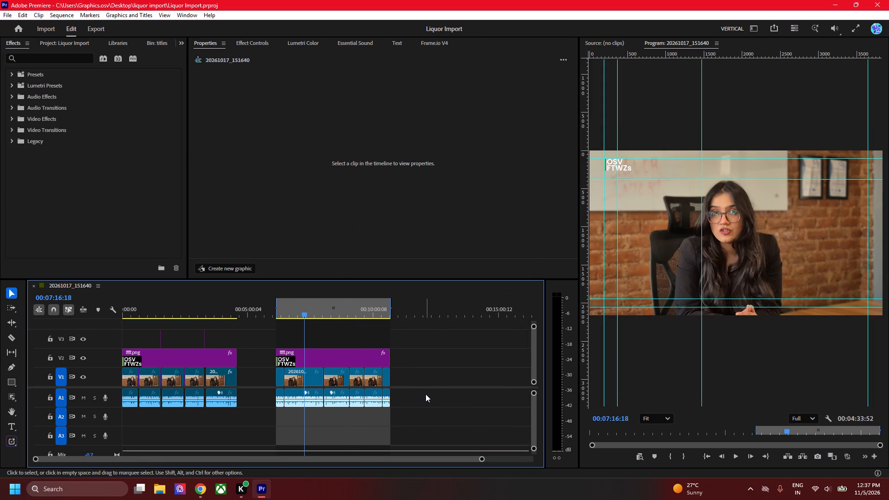
Export the second section's audio as an MP3 named "part 2" in the liquor import folder and save the project.
key(ctrl+m)
click(248, 94)
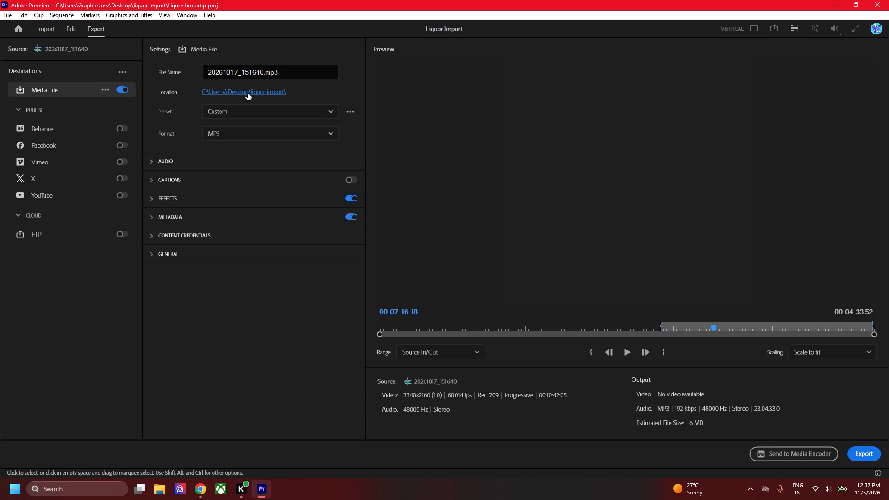
text(pare)
key(BackSpace)
key(BackSpace)
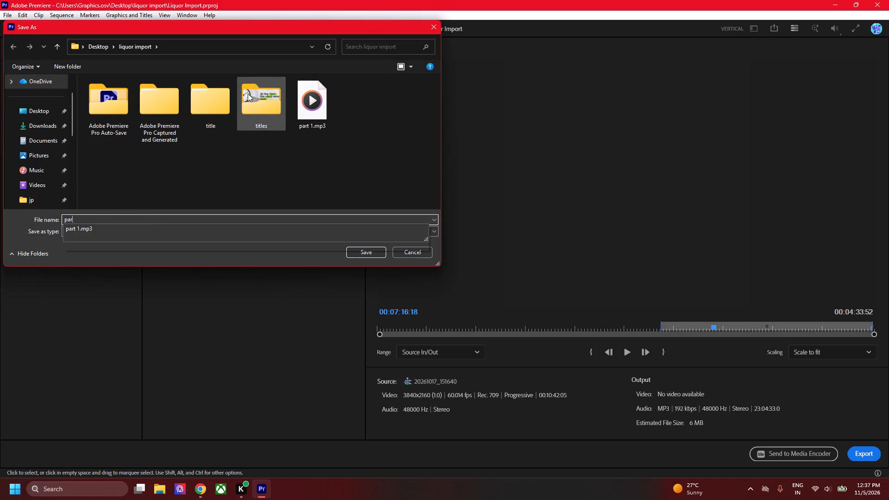
key(t)
key(BackSpace)
text(rt)
key(space)
key(2)
key(Return)
key(Return)
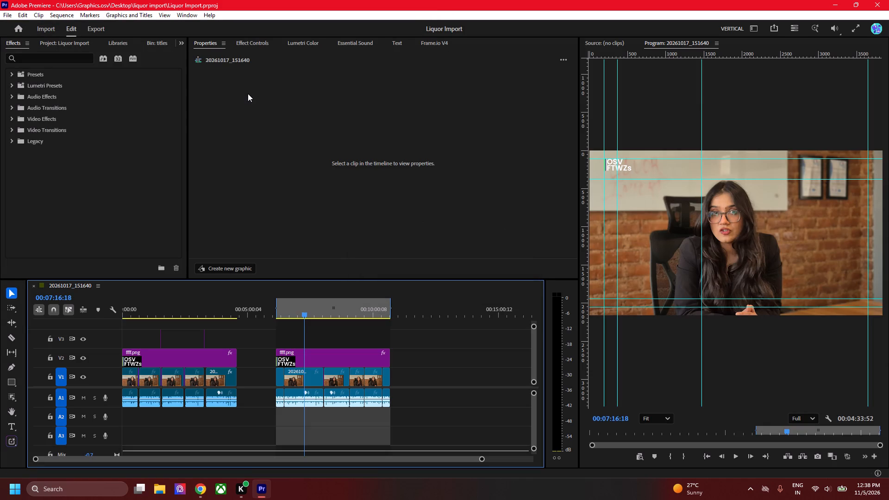
key(ctrl+s)
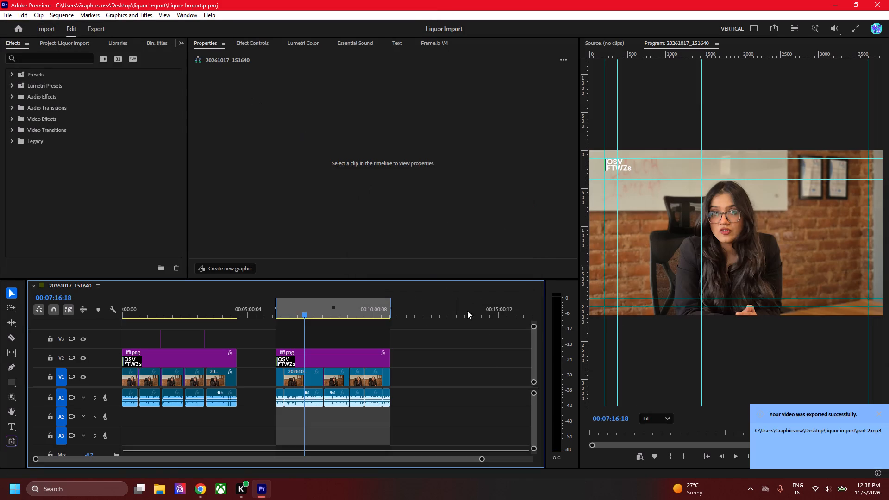
Switch to Chrome and upload part 2.mp3 from the liquor import folder to Adobe Podcast Enhance.
key(alt+Tab)
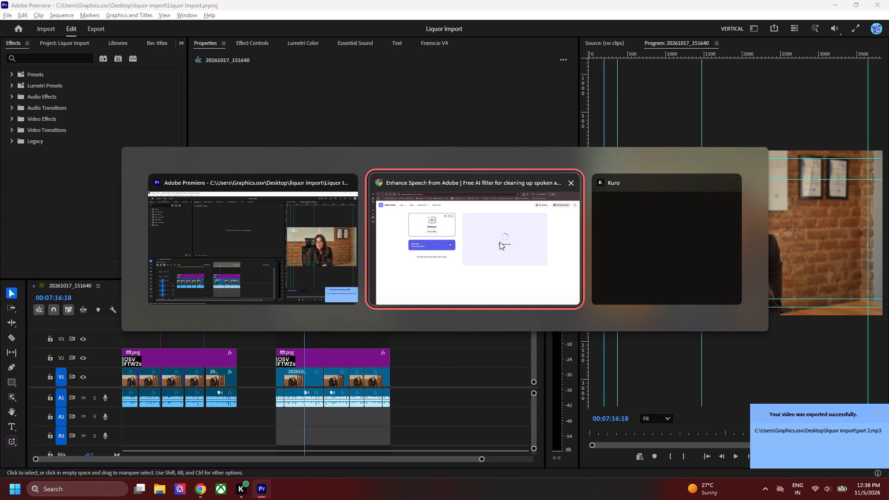
alt+click(500, 242)
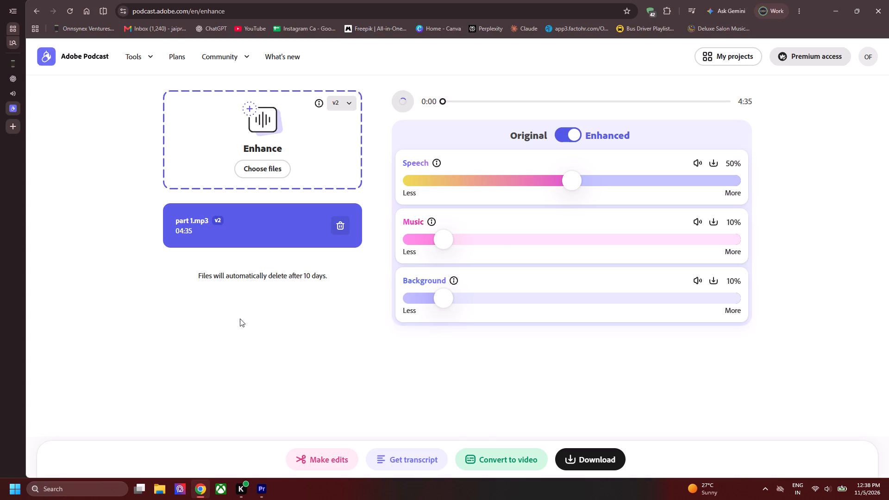
click(263, 167)
scroll(206, 148, down, 2)
click(175, 213)
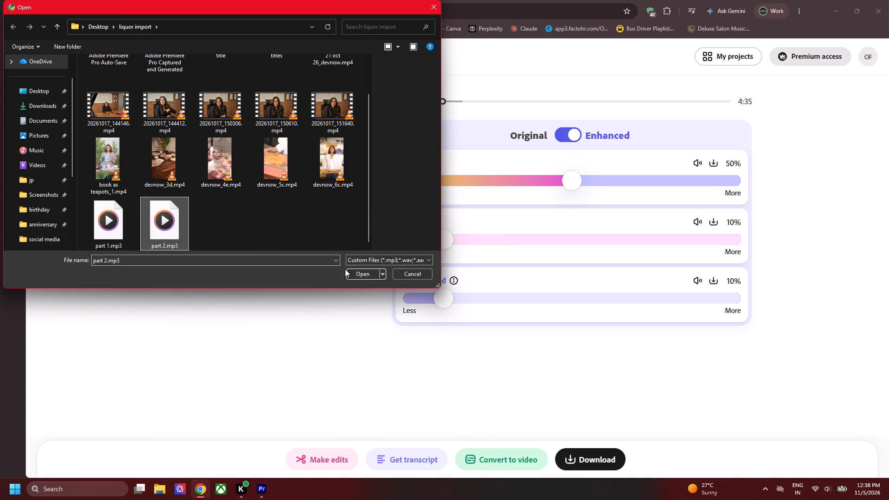
click(363, 272)
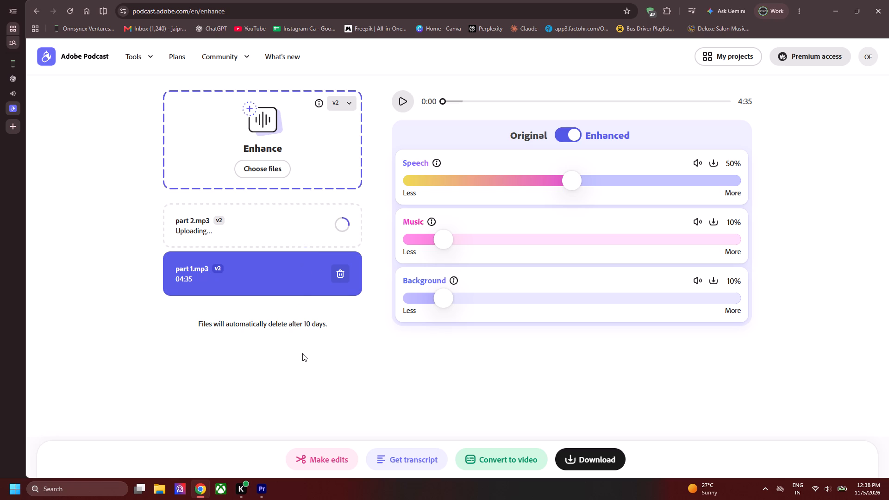
Pause the YouTube song and listen to the opening of the enhanced part 1.mp3 in Adobe Podcast.
click(23, 91)
key(space)
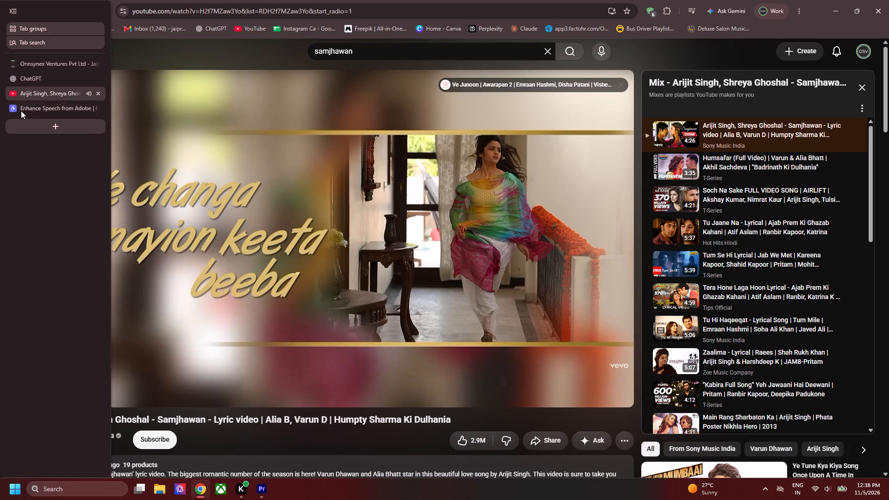
click(31, 106)
click(409, 104)
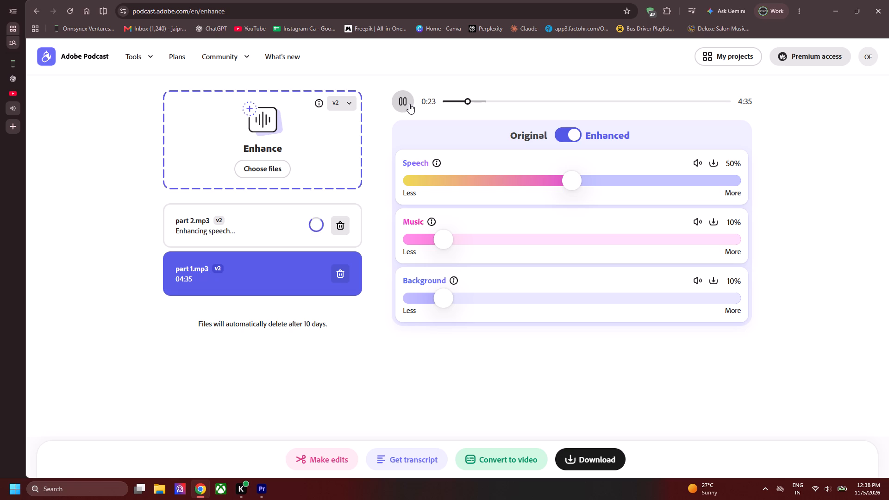
click(409, 104)
Download the enhanced part 1 audio into the liquor import folder as "part 1_cleared.mp3".
click(610, 461)
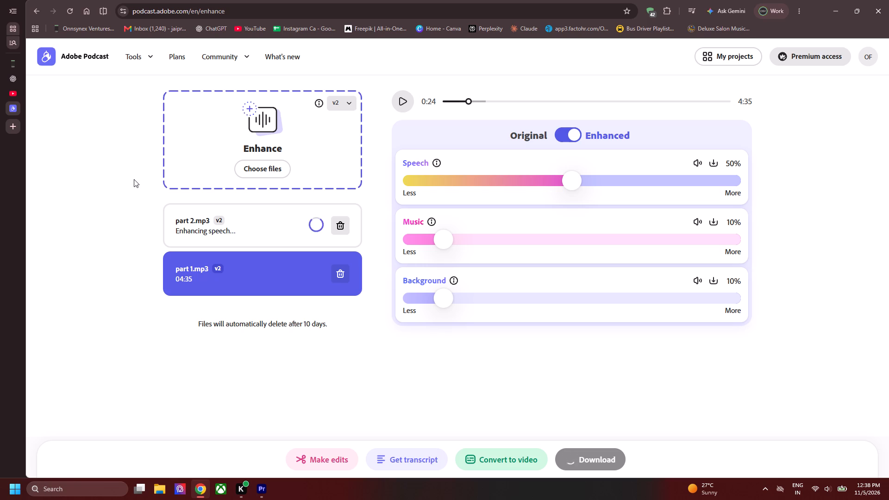
click(137, 275)
click(262, 485)
click(331, 300)
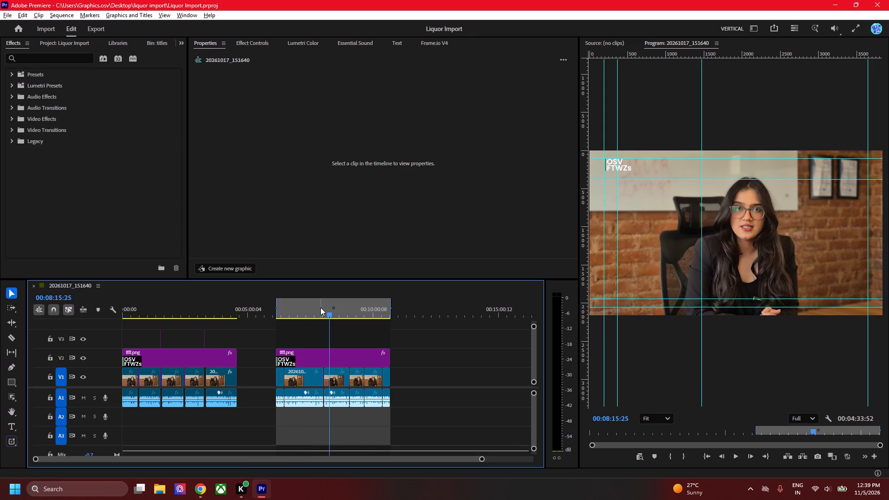
key(alt+Tab)
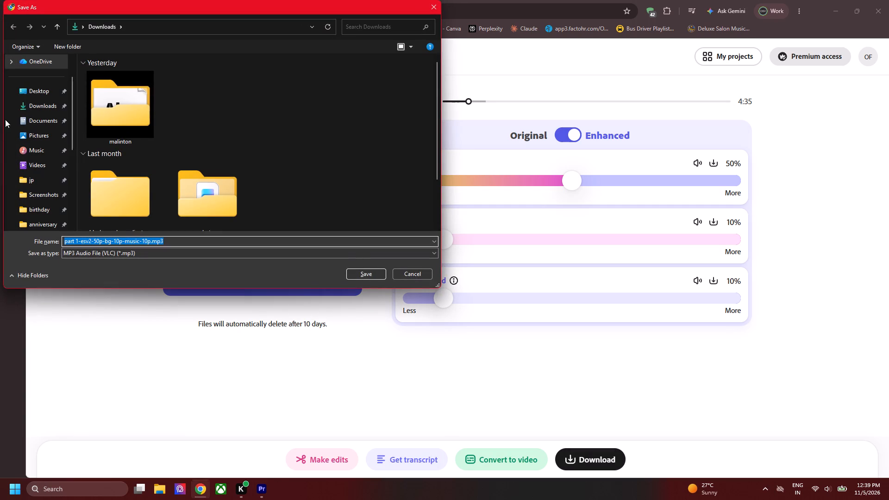
scroll(46, 144, down, 2)
click(41, 181)
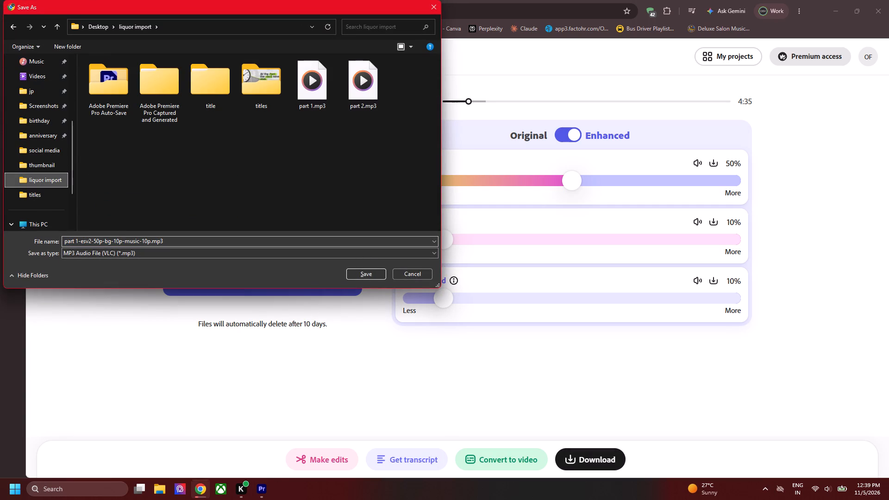
click(299, 93)
click(77, 237)
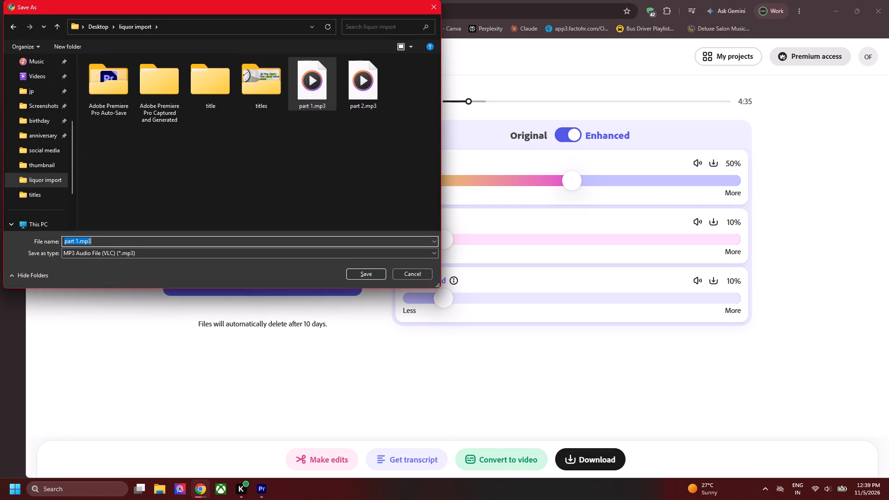
click(77, 237)
click(76, 239)
key(Right)
text(_cleared)
key(Return)
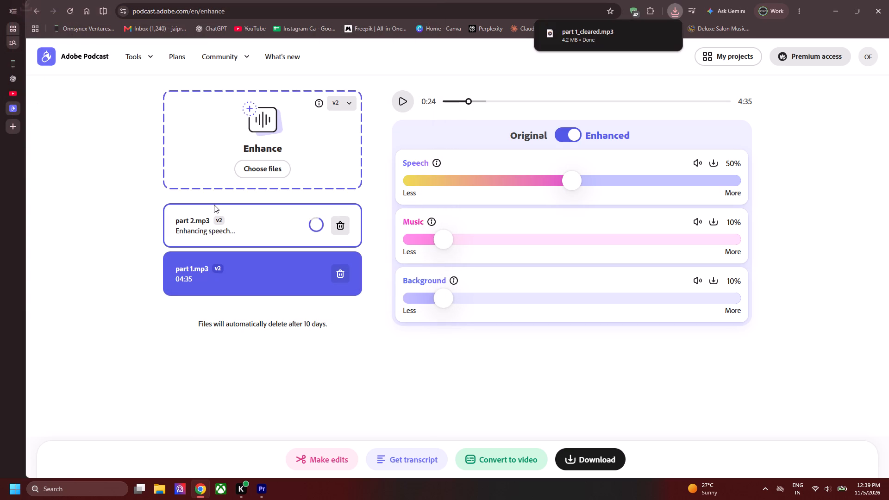
Request a transcript of part 1 in Adobe Podcast.
click(422, 456)
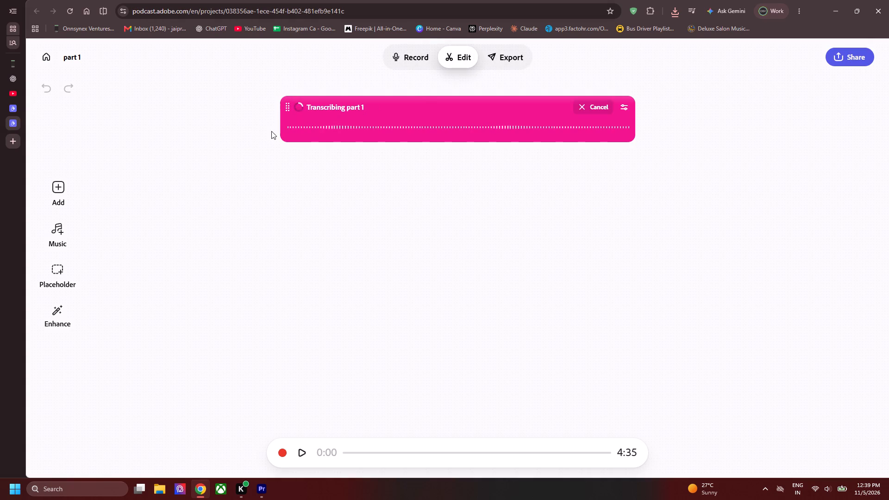
scroll(227, 132, down, 4)
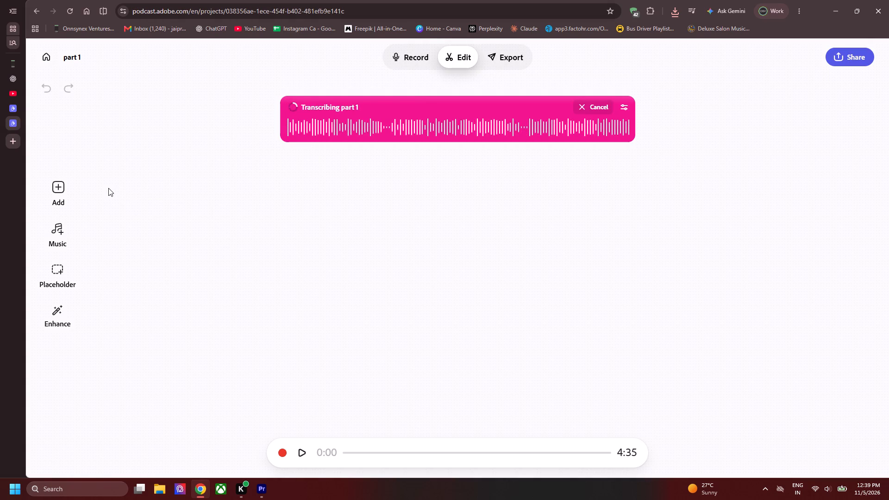
Search Google for "pixabay" in a new tab and open the Pixabay website.
click(13, 148)
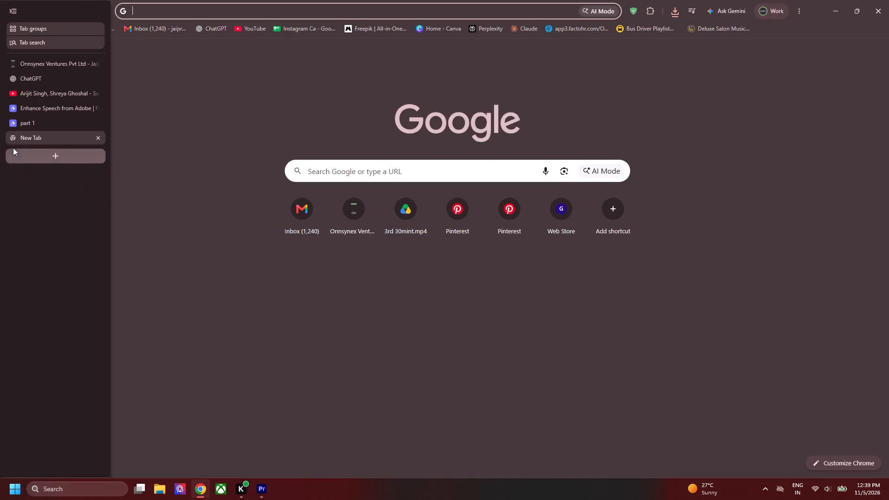
key(e)
key(BackSpace)
key(BackSpace)
text(pixabay)
key(Return)
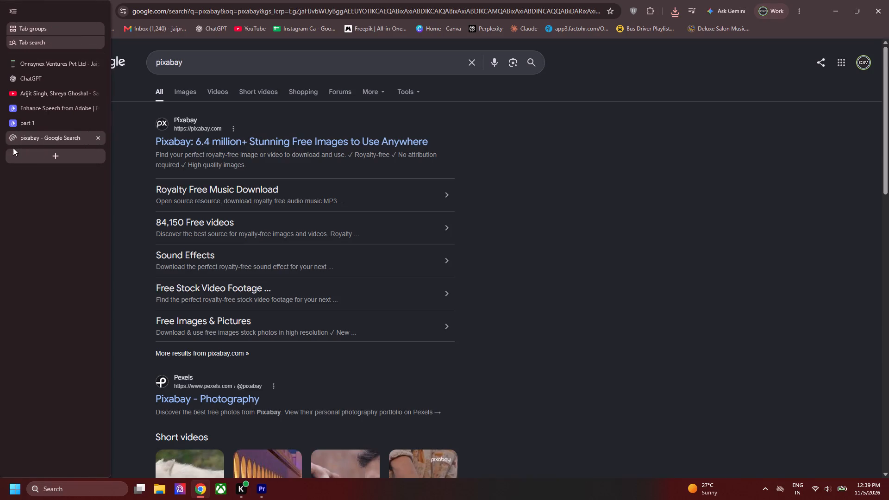
scroll(134, 151, down, 4)
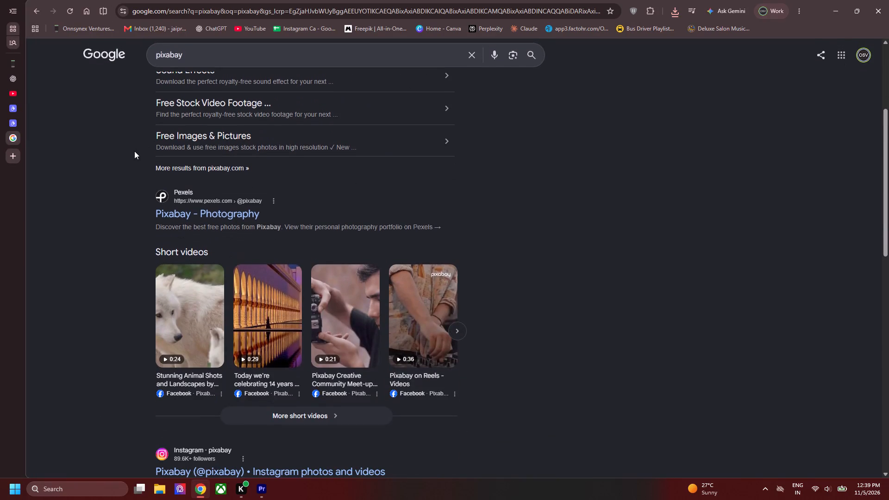
scroll(134, 151, down, 1)
scroll(134, 151, up, 5)
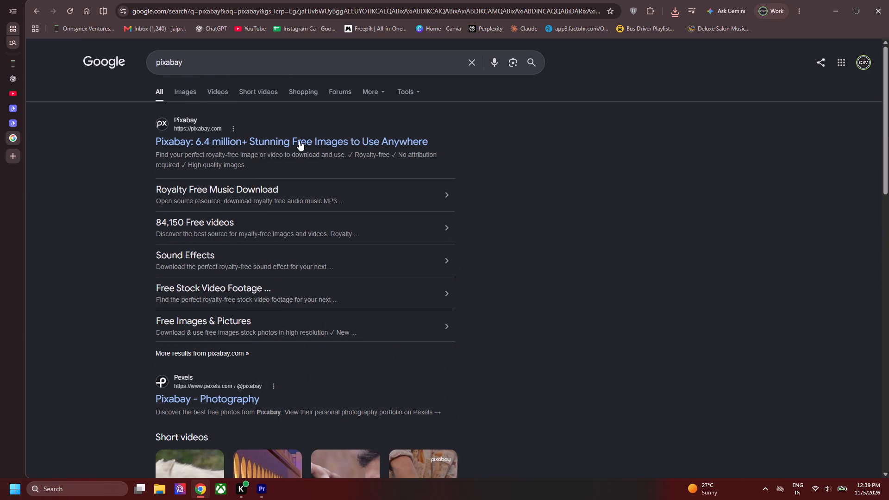
click(294, 139)
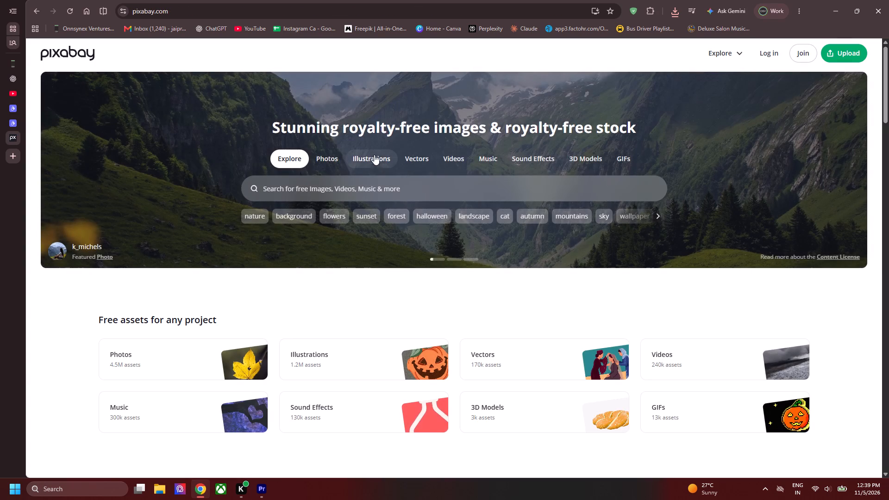
Open the "no copyright music" results in Pixabay's music section.
click(495, 156)
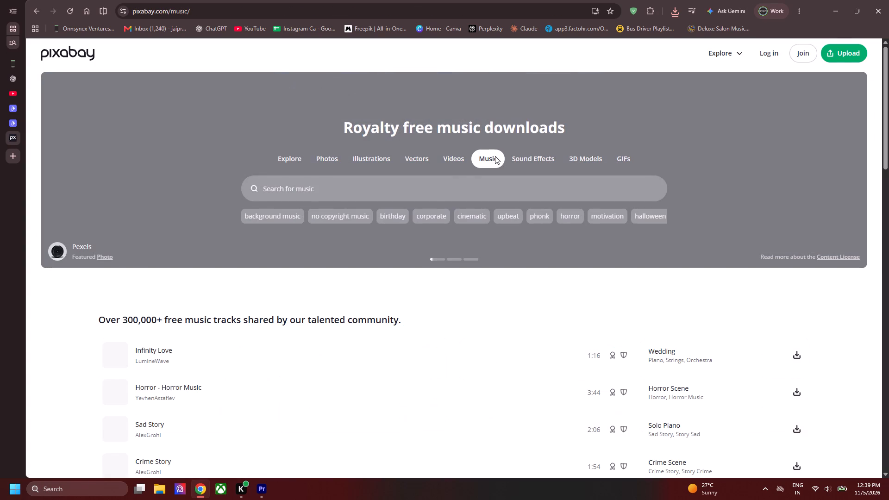
click(347, 216)
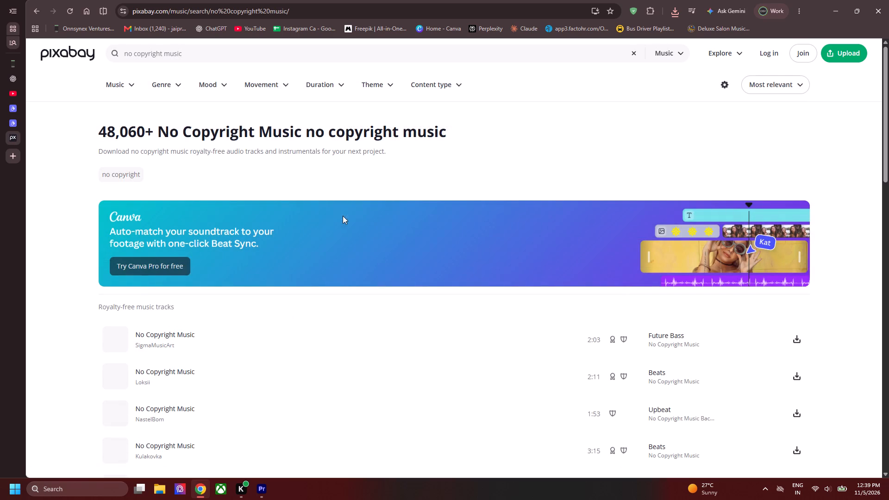
Browse the no copyright tracks and preview the Funk track by moodmode.
scroll(531, 158, down, 5)
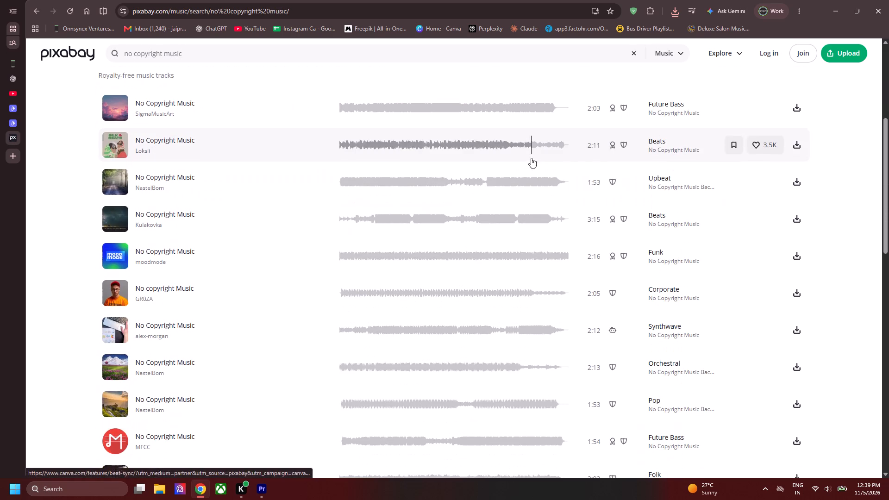
click(117, 258)
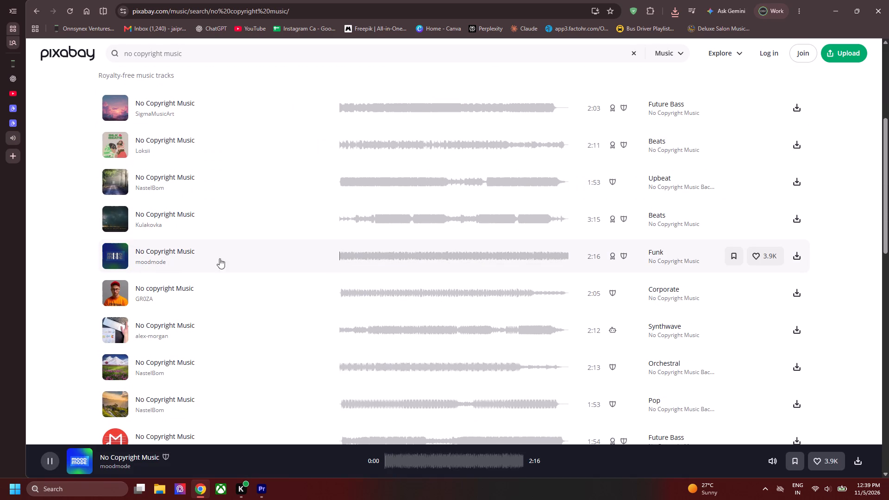
click(109, 255)
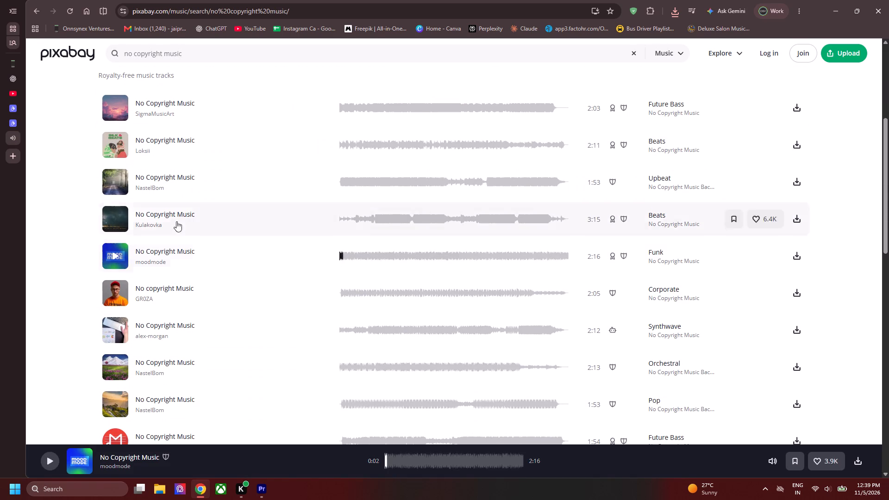
Filter the music results by the Corporate genre.
scroll(183, 217, up, 7)
scroll(215, 187, up, 4)
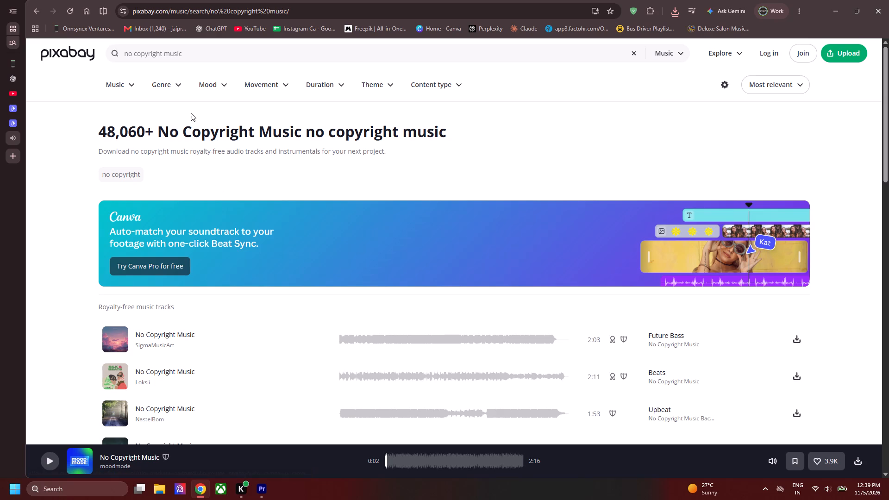
click(138, 84)
click(165, 88)
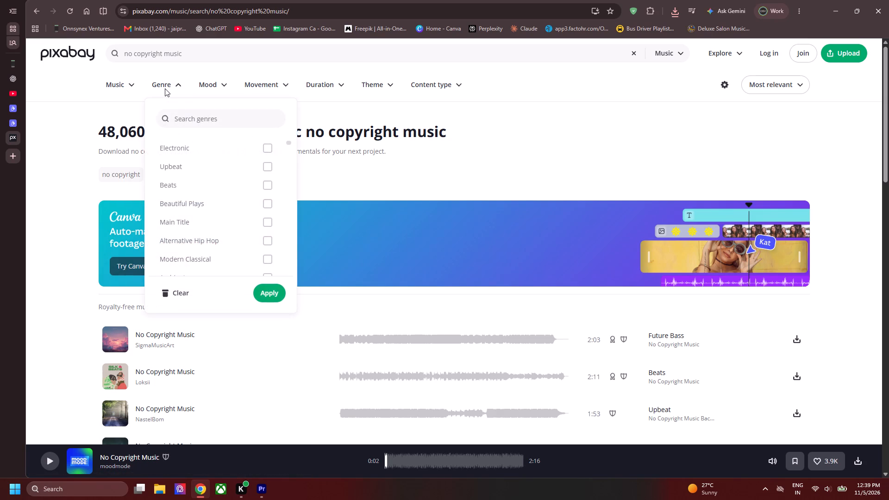
scroll(221, 205, down, 3)
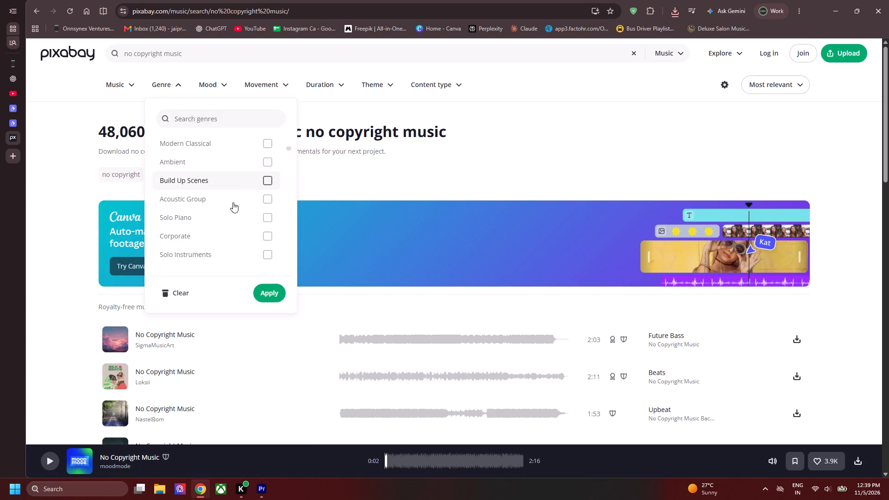
click(271, 218)
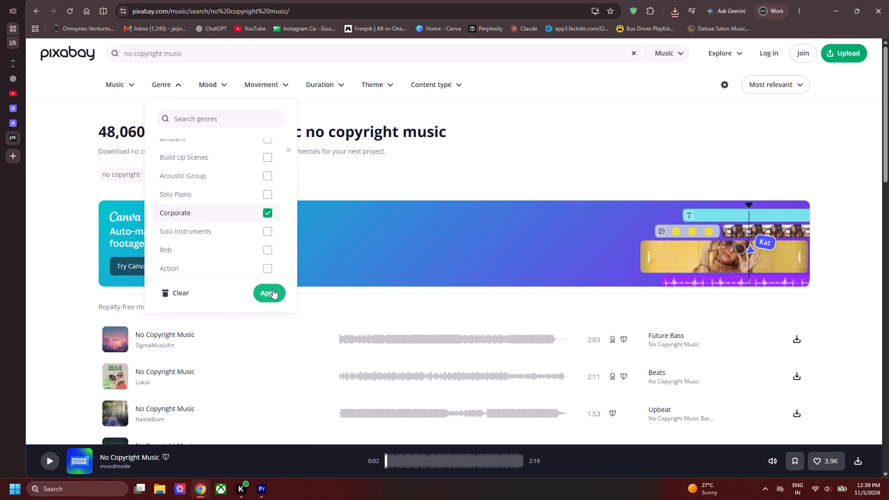
click(273, 289)
Filter the music results by the Podcast Music, Music For Youtube Videos and Background Music themes.
click(232, 86)
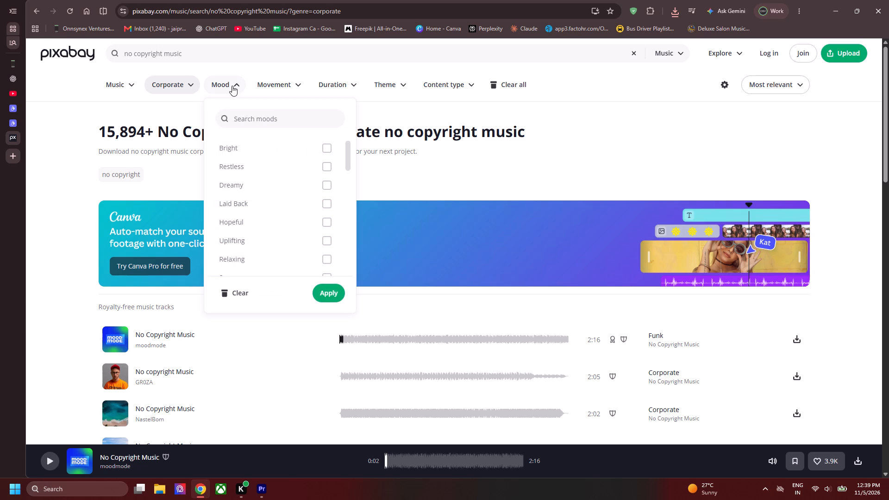
click(389, 85)
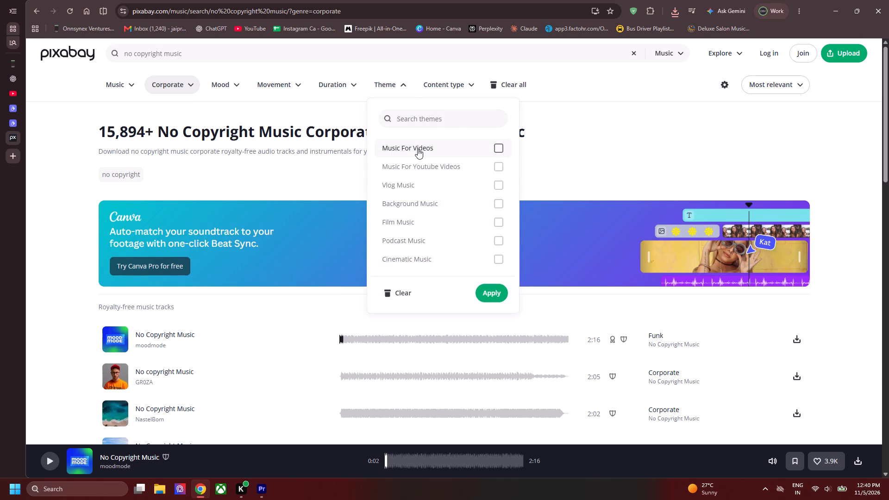
click(429, 239)
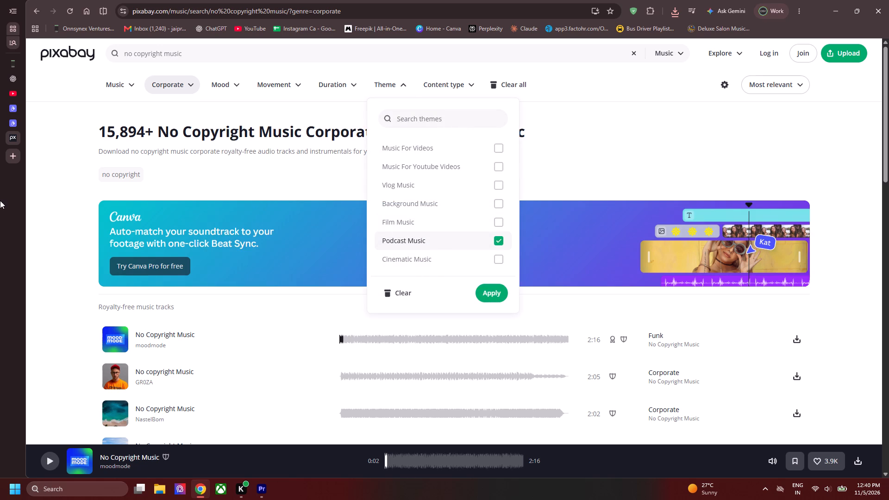
click(462, 164)
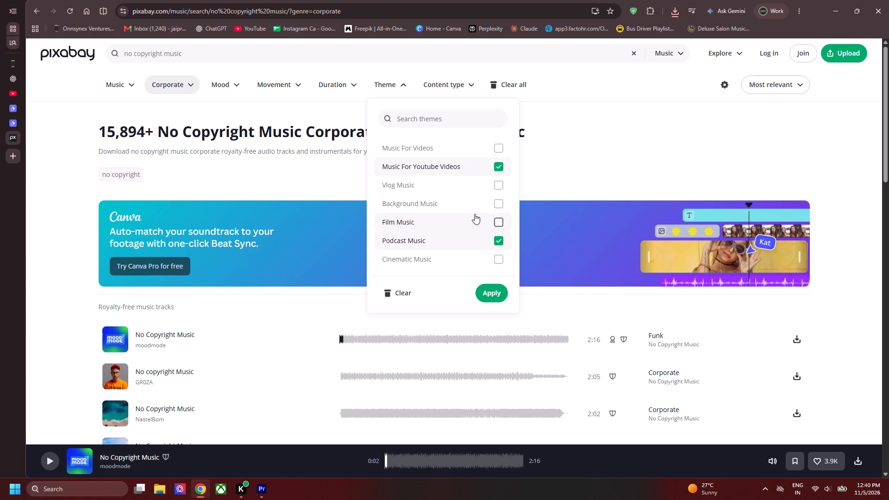
click(474, 195)
scroll(481, 189, down, 1)
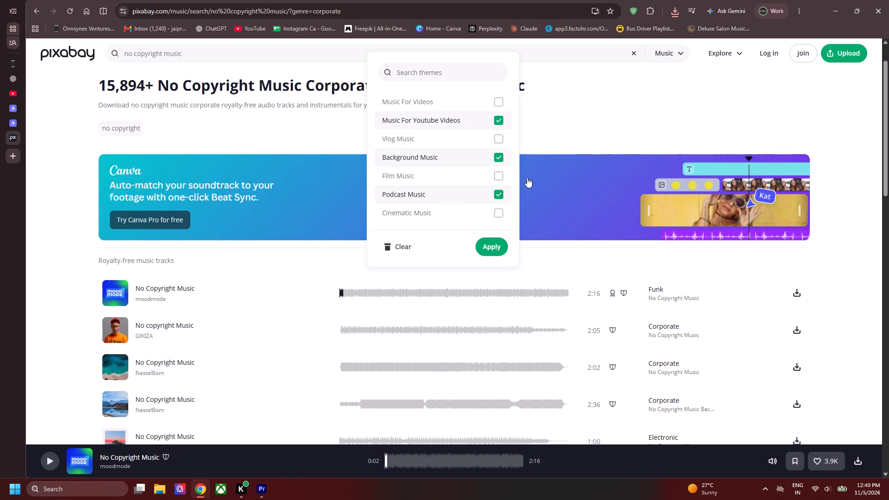
scroll(477, 156, down, 1)
click(497, 203)
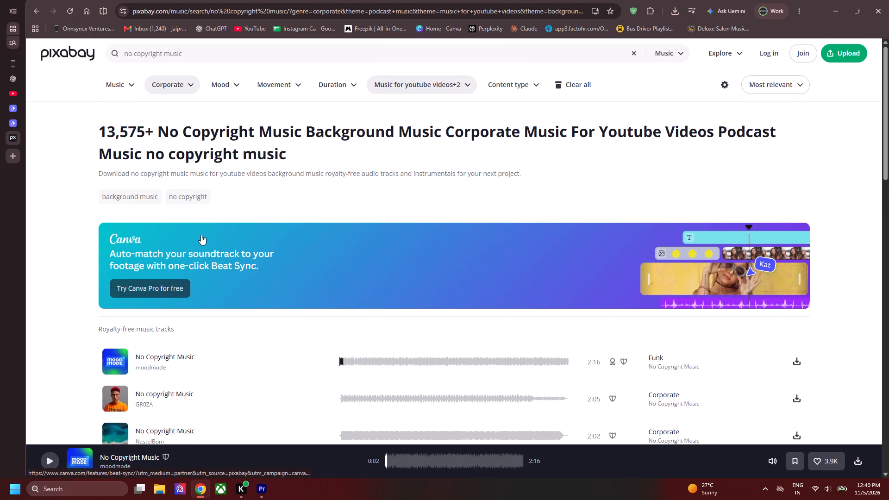
Limit the filtered tracks to a duration of 4 mins - 8 mins.
scroll(27, 256, down, 3)
scroll(27, 257, up, 4)
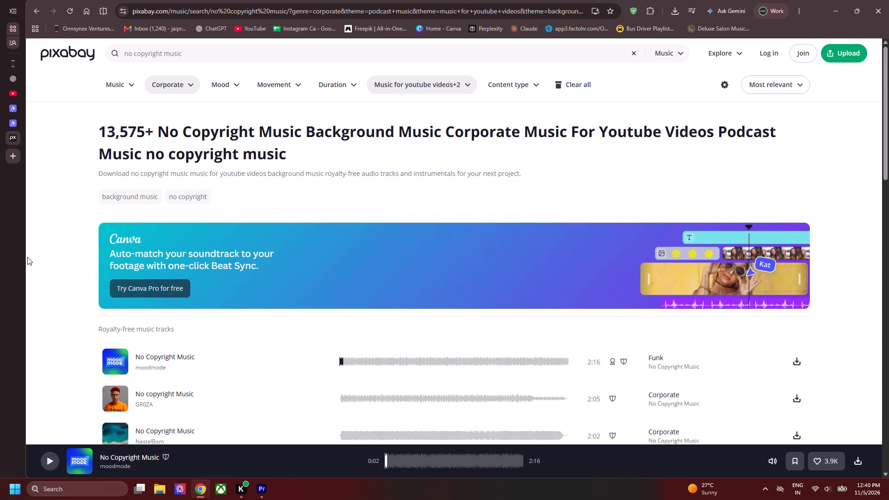
scroll(27, 257, up, 4)
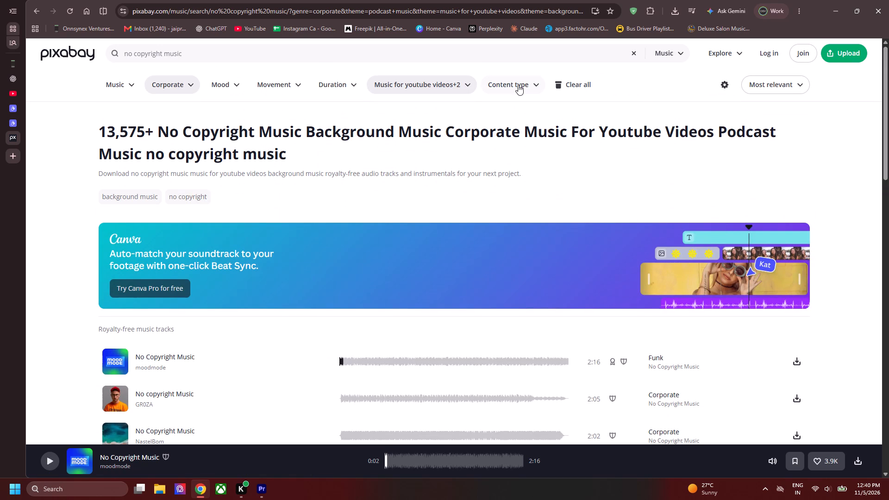
click(518, 85)
click(328, 93)
click(352, 178)
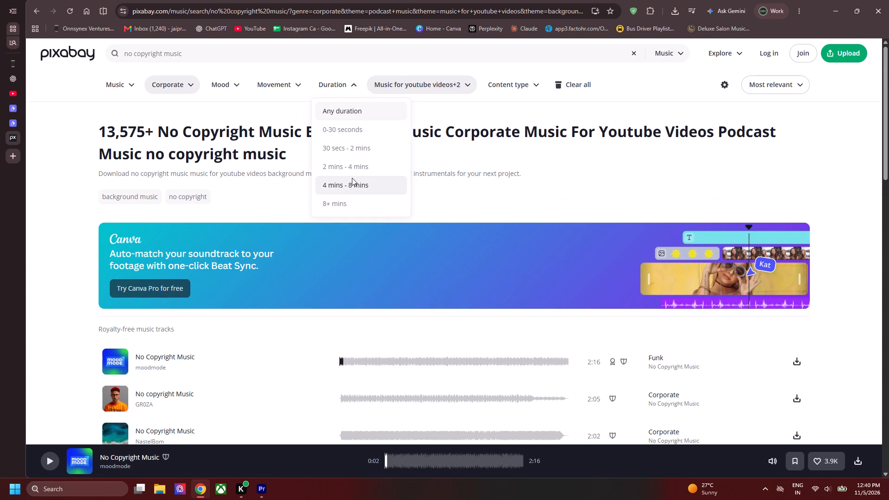
Preview Beyond the Neon Dusk, Background - Background Music, Soft Background Music and Soft - Soft Background Music from the filtered results.
click(113, 405)
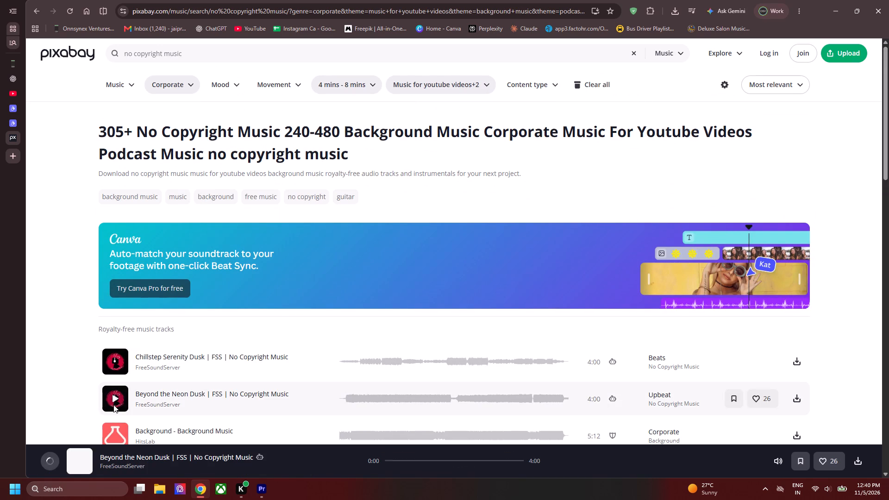
click(347, 399)
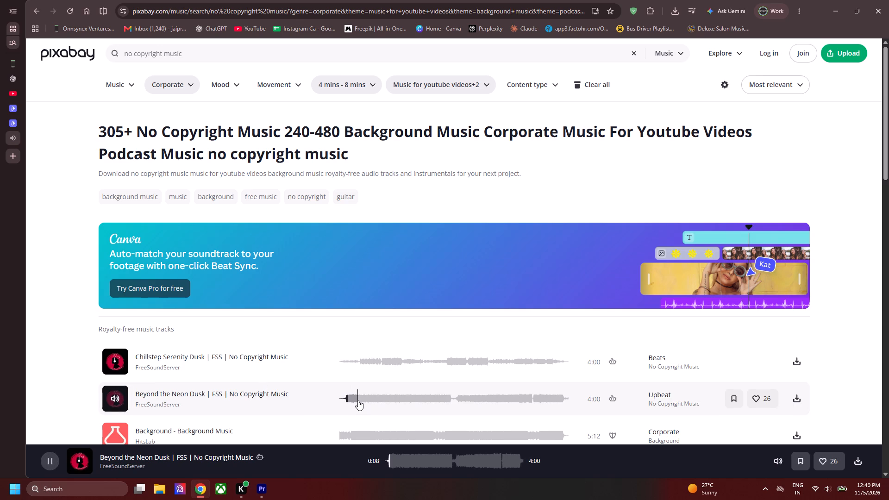
scroll(359, 380, down, 2)
click(359, 343)
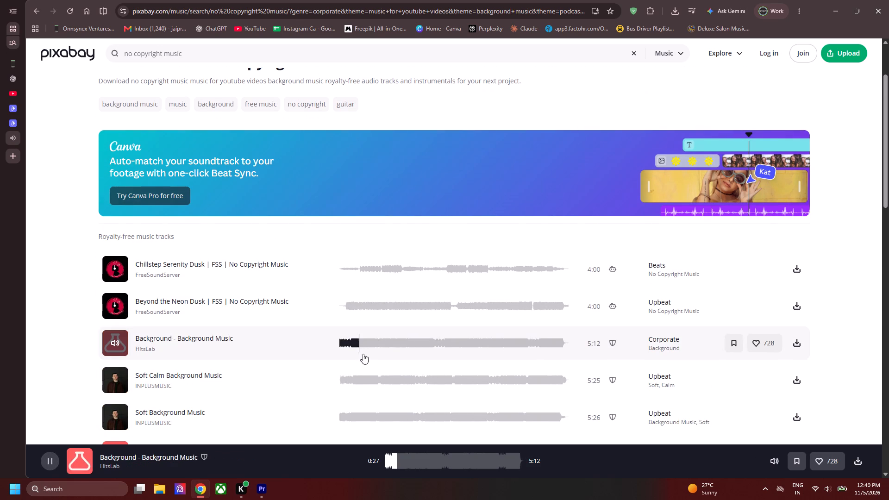
click(378, 346)
click(353, 413)
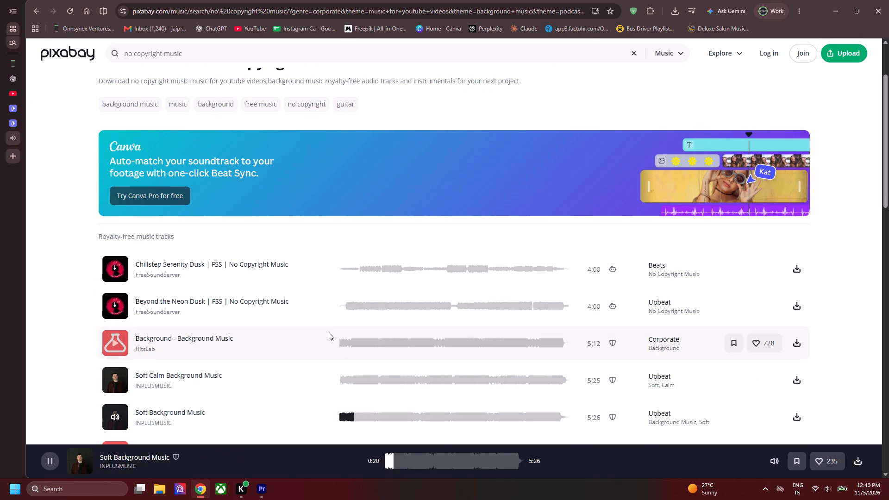
scroll(287, 304, down, 2)
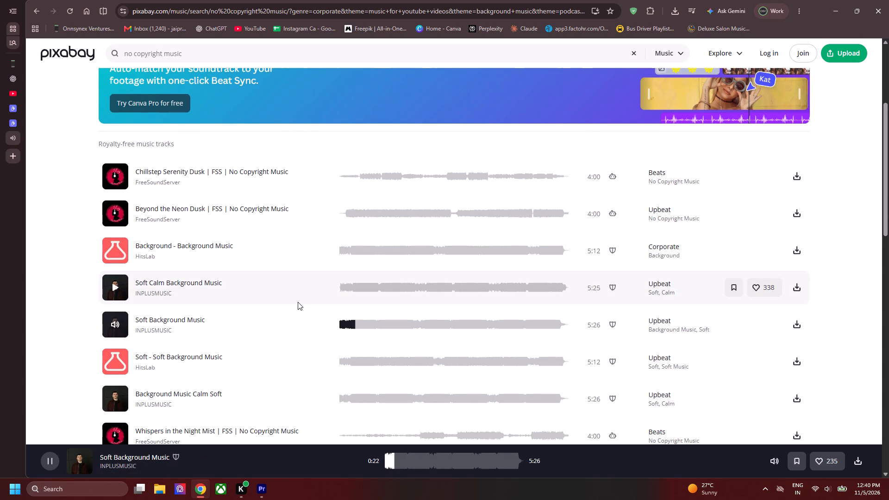
click(364, 331)
click(351, 362)
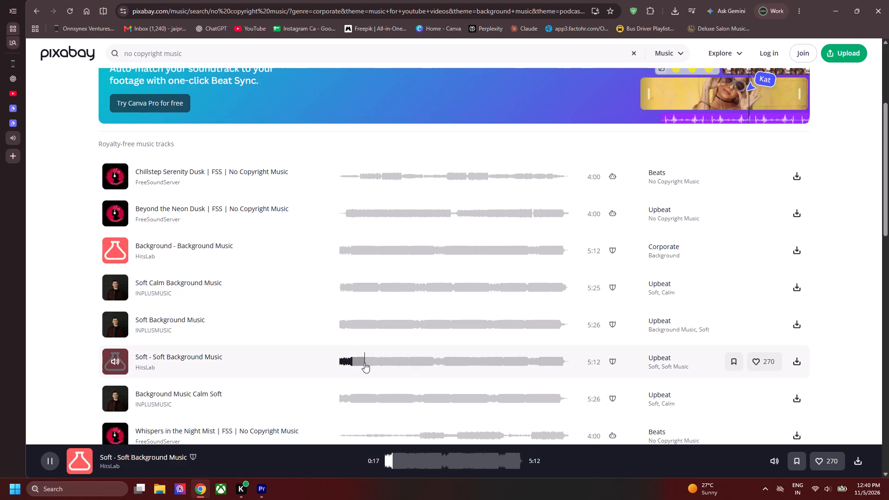
click(364, 362)
Preview several parts of the Soft Background Music track by INPLUSMUSIC, then pause it.
click(340, 326)
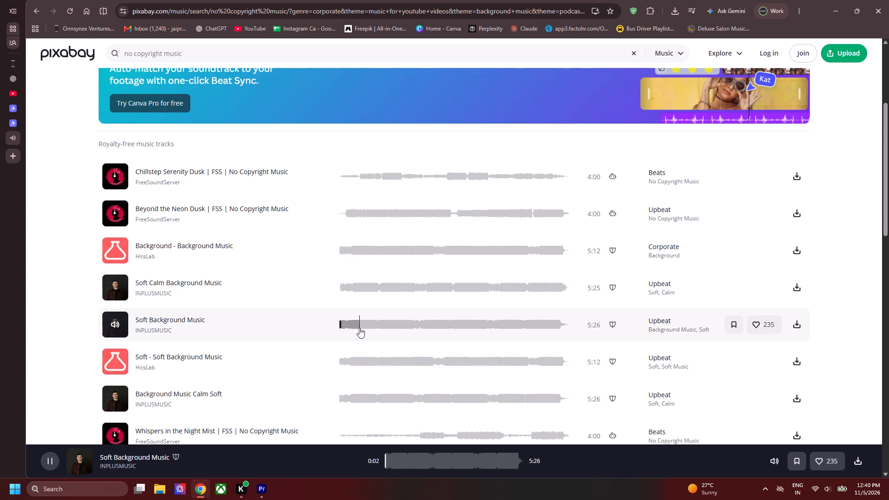
click(359, 328)
click(391, 330)
click(425, 323)
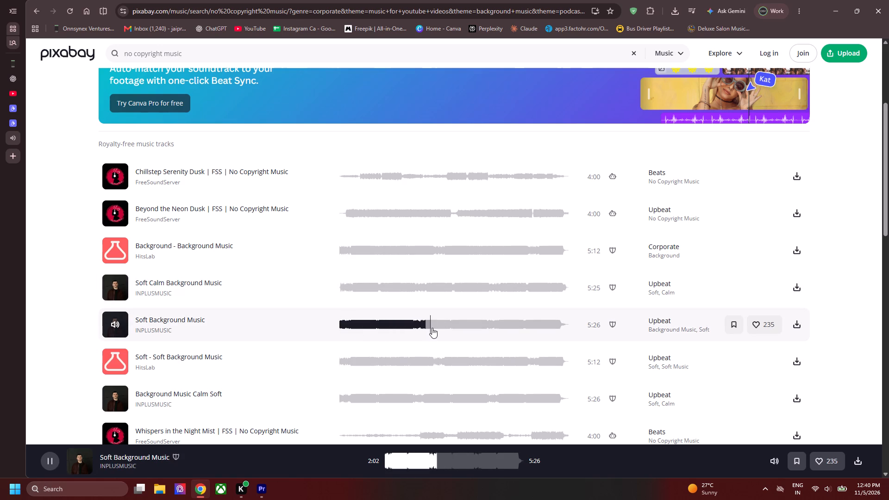
click(412, 326)
click(417, 325)
click(112, 327)
Preview several parts of the Background Music Calm Soft track by INPLUSMUSIC, then pause it.
scroll(269, 291, down, 2)
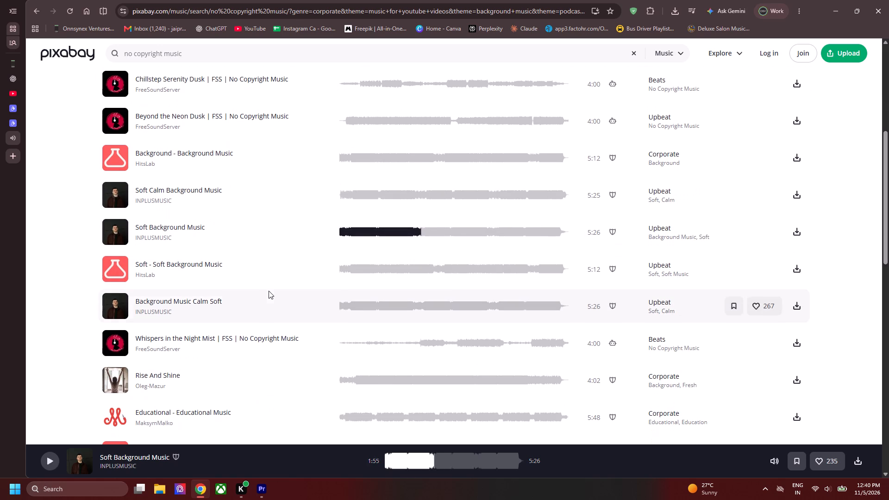
click(361, 306)
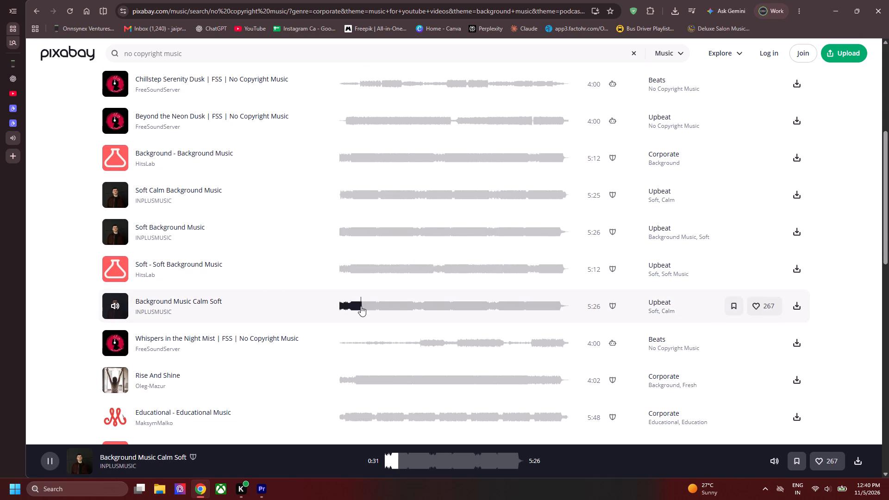
click(400, 305)
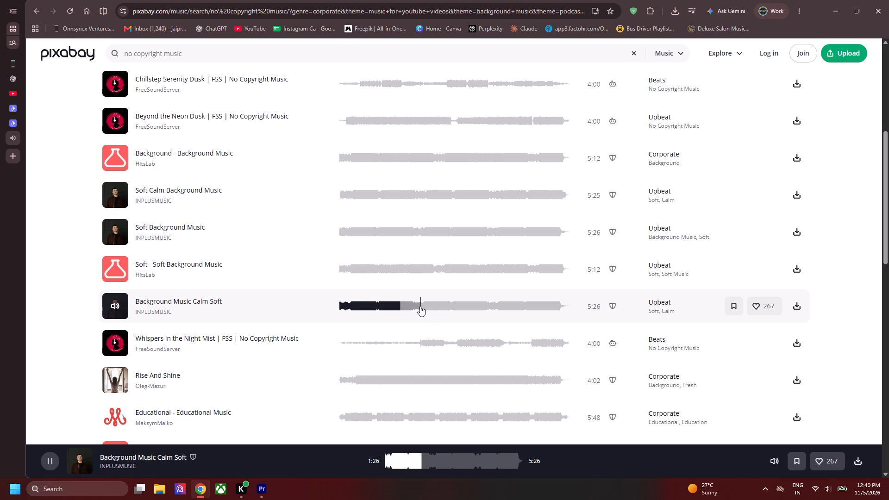
click(420, 306)
click(115, 311)
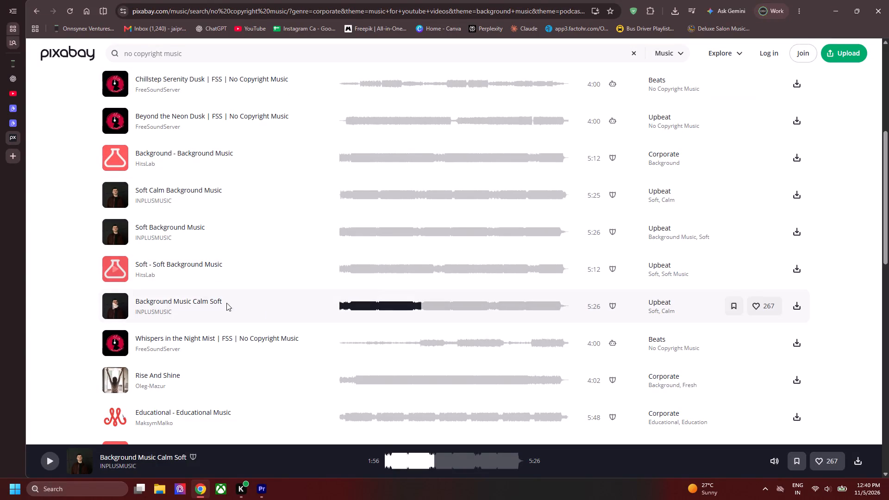
Open the Background Music Calm Soft track's page in a new tab.
middle_click(196, 300)
Open the Pixabay login dialog.
click(770, 47)
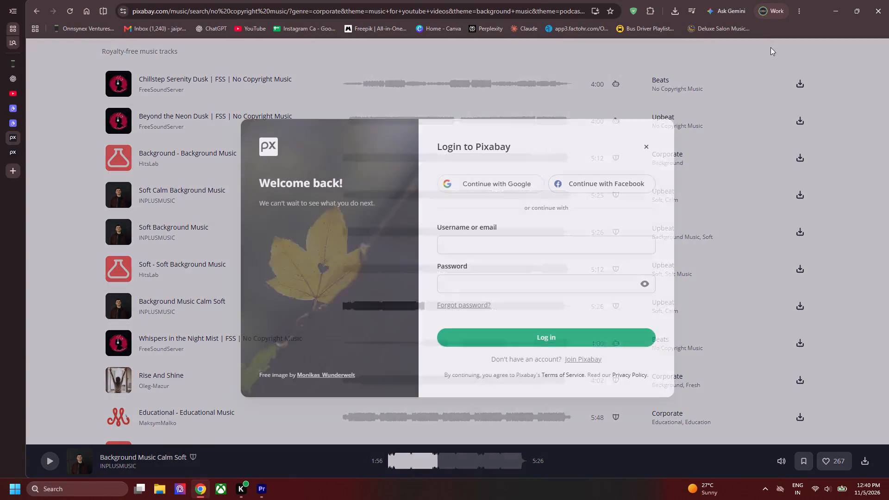
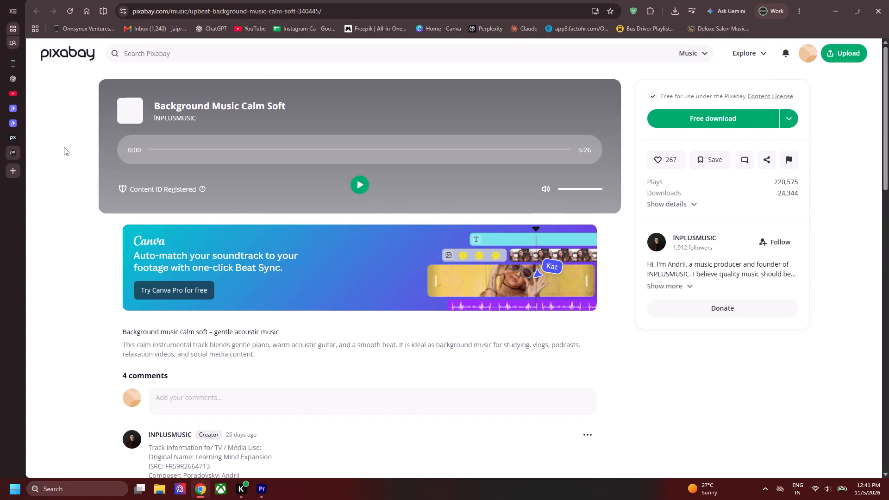
Download the Background Music Calm Soft MP3 into a new folder named bg inside the liquor import folder.
click(790, 125)
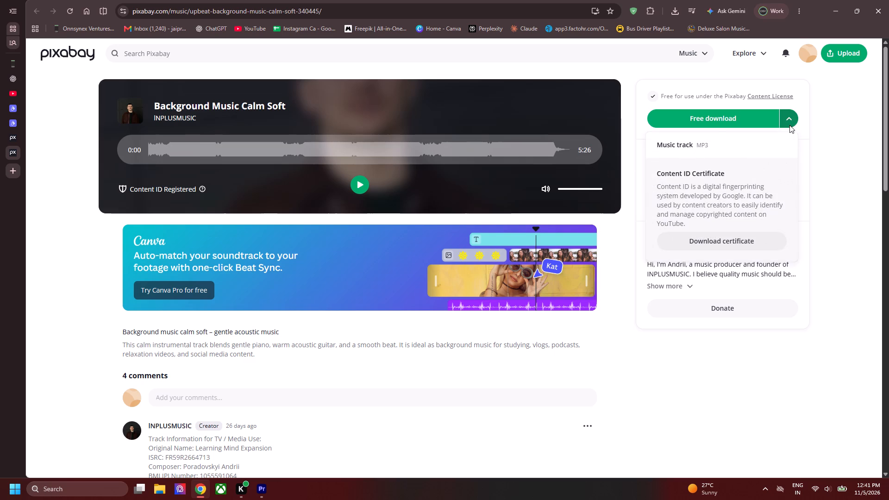
click(731, 118)
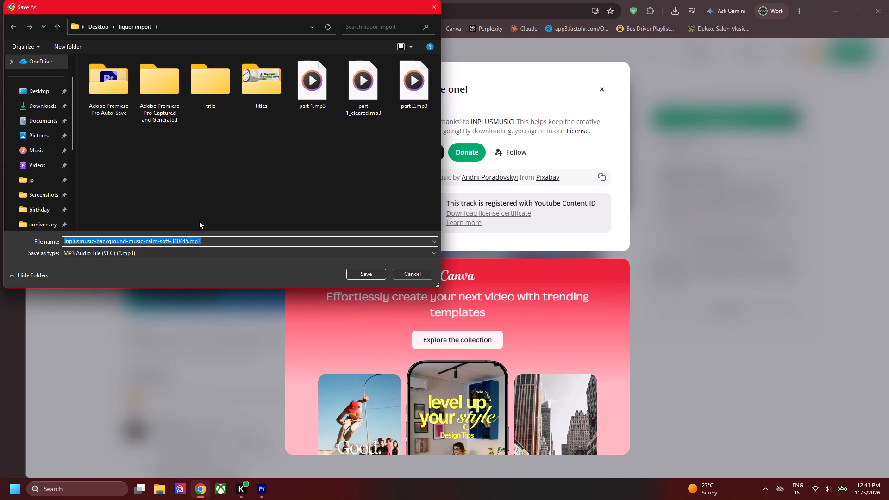
right_click(180, 213)
click(222, 302)
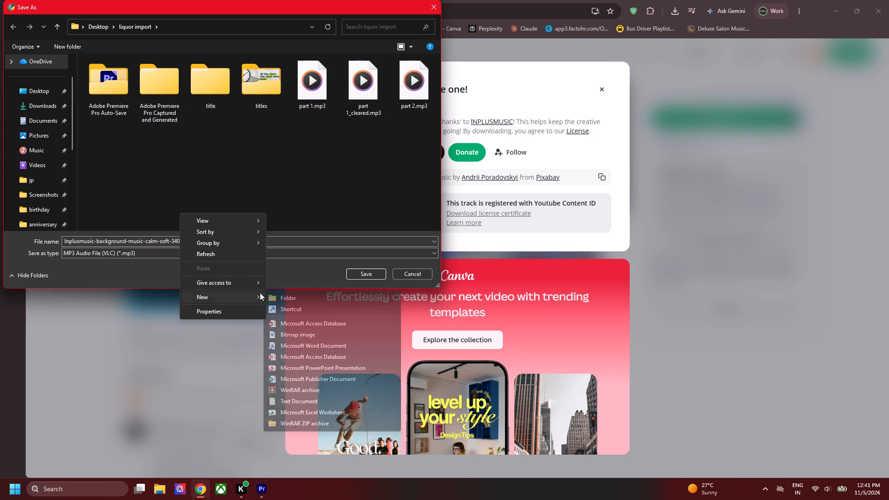
click(304, 300)
text(bg)
key(Return)
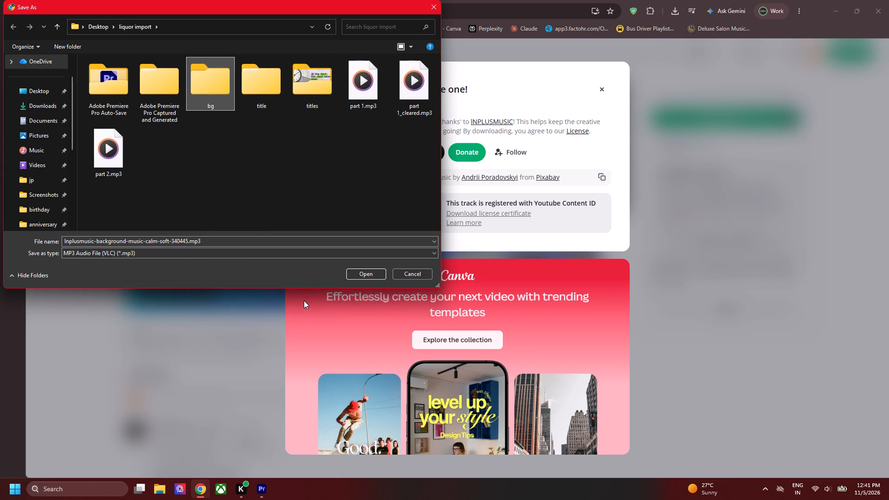
key(Return)
click(362, 274)
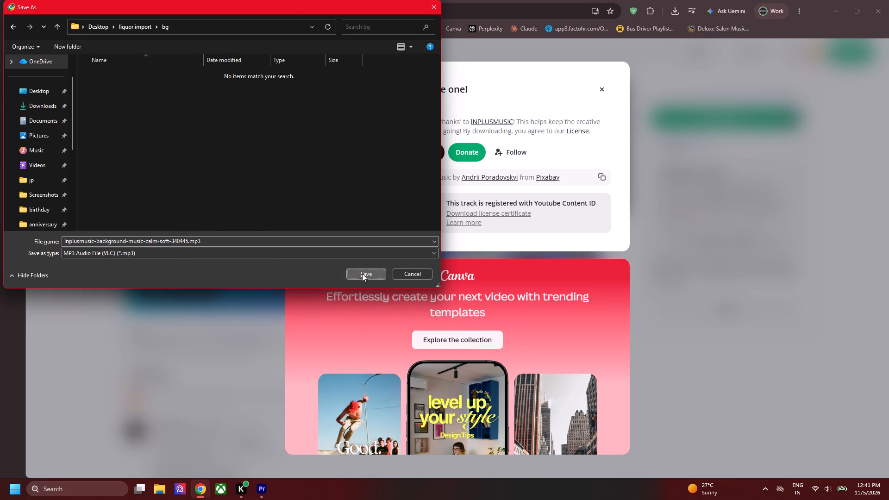
click(602, 88)
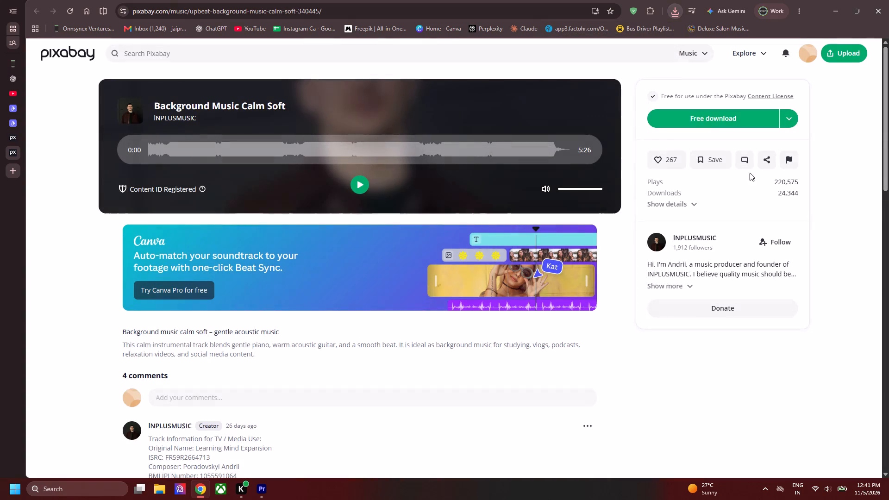
Download the Content ID certificate for Background Music Calm Soft as a text file into the bg folder.
click(786, 120)
click(772, 102)
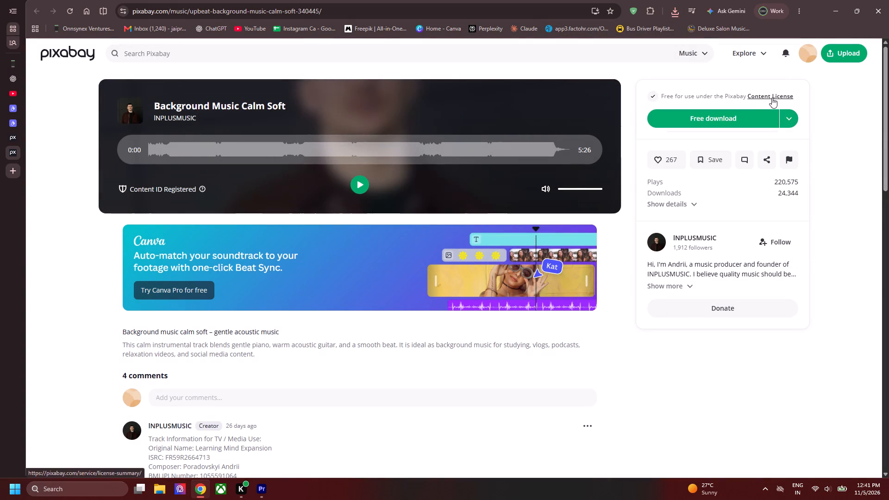
click(772, 98)
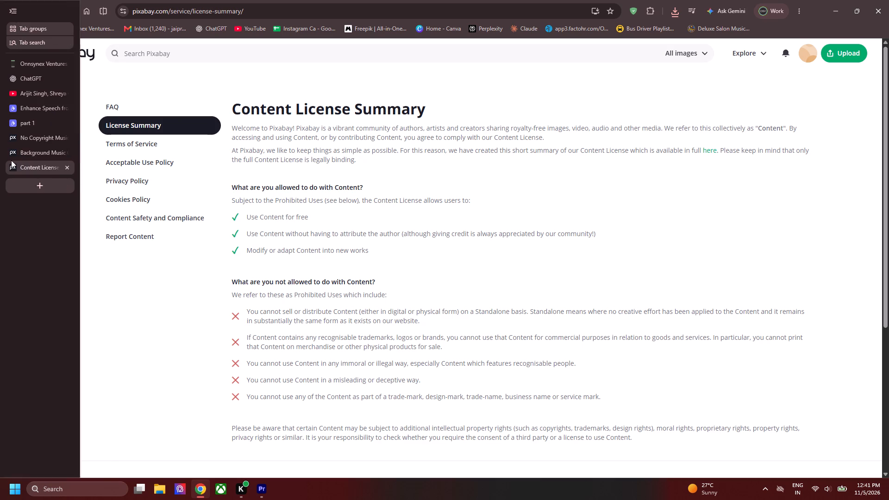
click(11, 159)
click(785, 118)
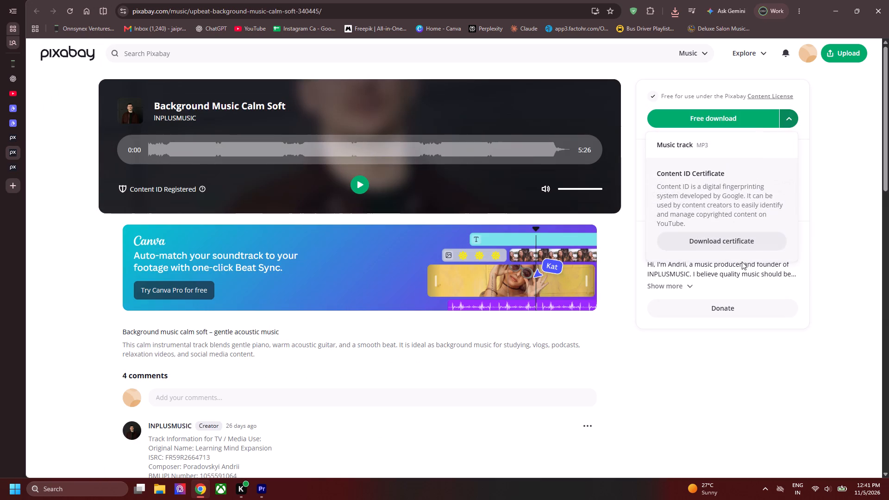
click(731, 245)
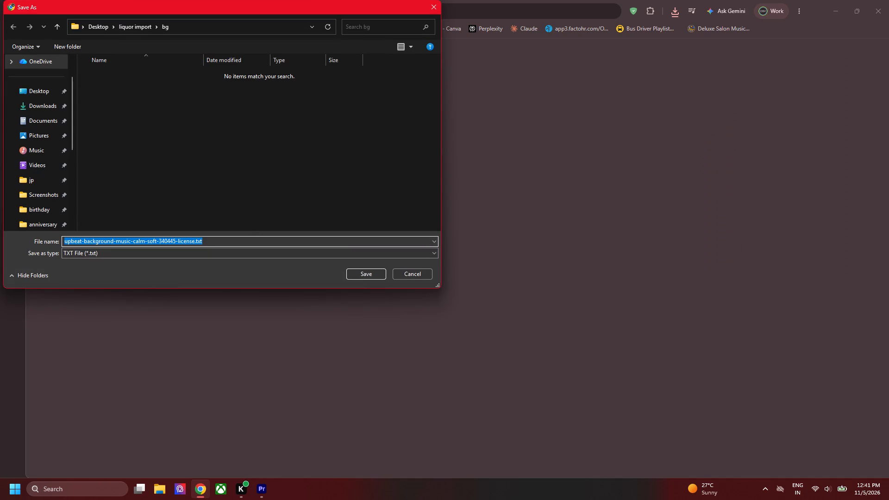
click(358, 282)
click(365, 275)
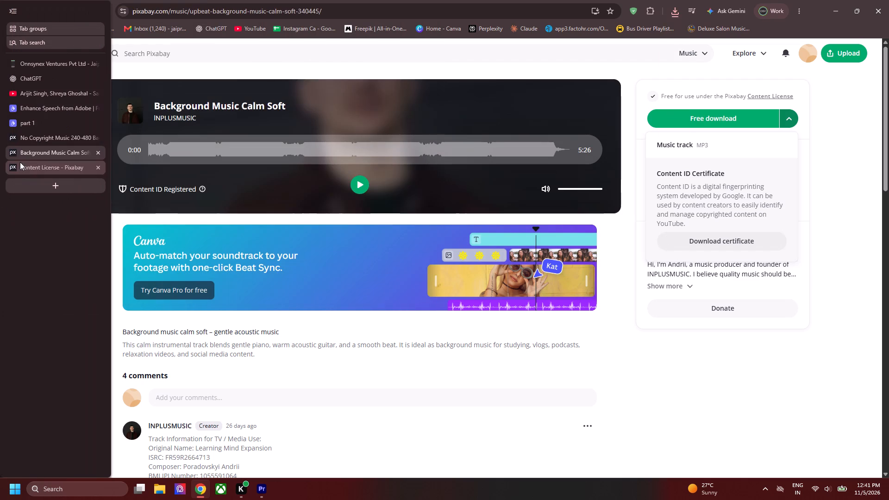
Close the Background Music Calm Soft and Content License tabs to return to the Pixabay music results.
middle_click(34, 153)
middle_click(34, 153)
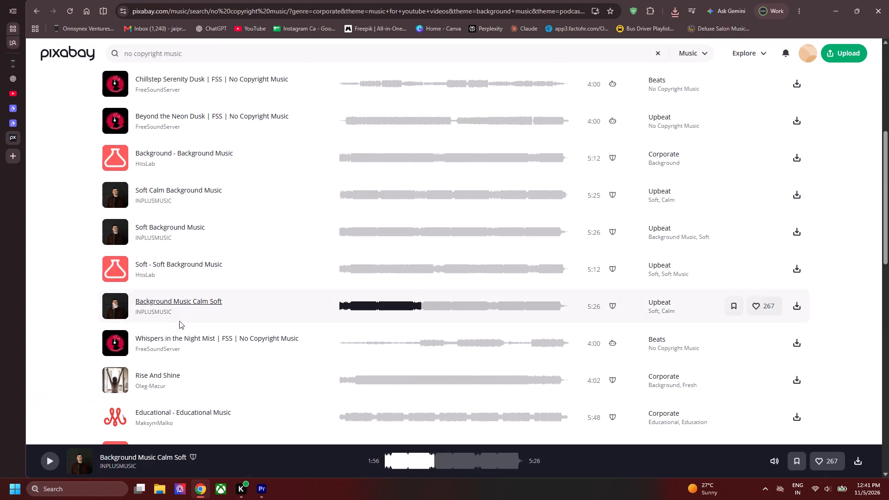
Preview several parts of the Whispers in the Night Mist track by FreeSoundServer.
click(112, 337)
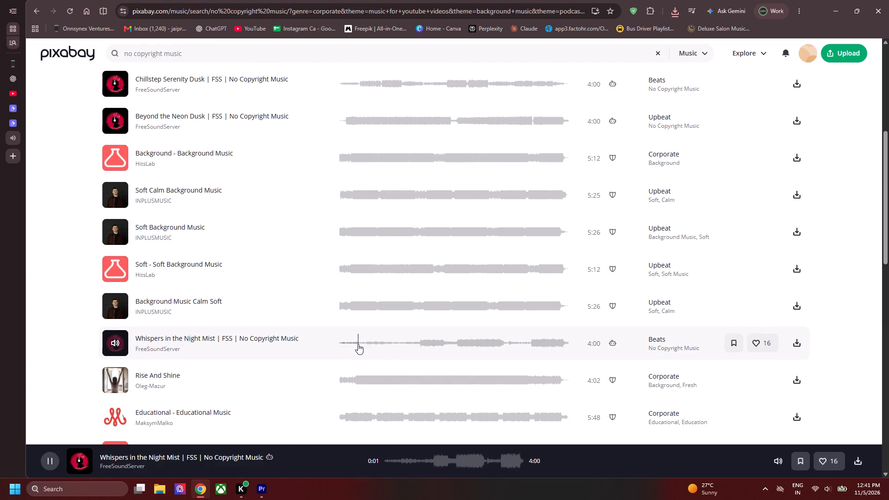
click(358, 344)
click(385, 344)
click(416, 349)
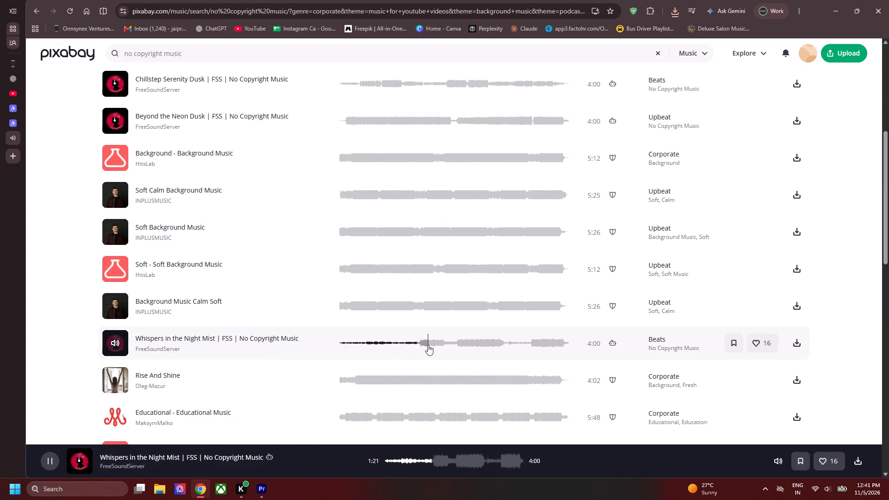
click(428, 345)
Preview parts of the Rise And Shine track by Oleg-Mazur and the Motivational Corporate track by Music_for_Creators.
click(369, 382)
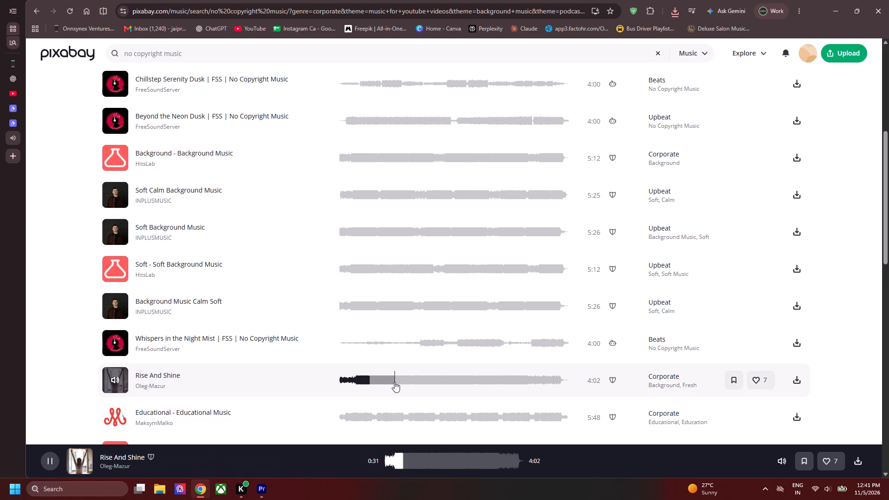
click(394, 382)
scroll(344, 373, down, 4)
click(347, 342)
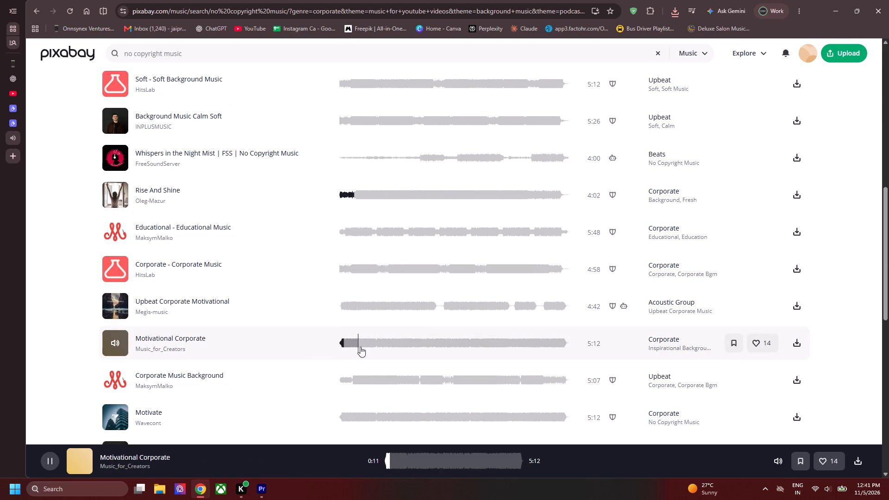
click(373, 342)
click(419, 344)
Preview several parts of the Corporate Music Background track by MaksymMalko from start to end, then pause it.
click(356, 379)
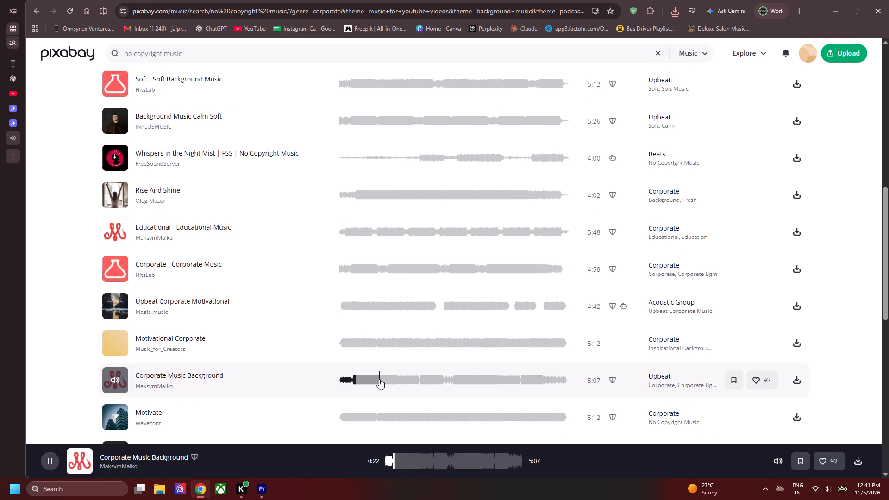
click(379, 379)
click(401, 381)
click(449, 379)
click(466, 379)
click(508, 382)
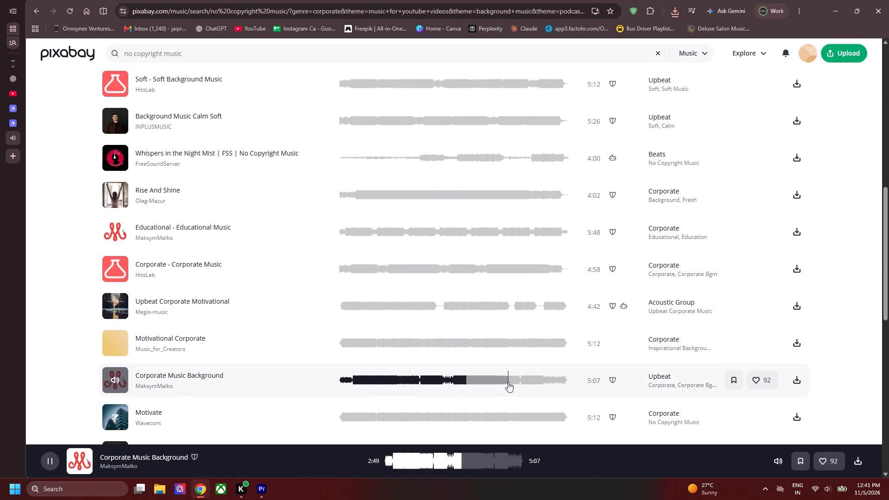
click(527, 382)
click(545, 384)
click(558, 383)
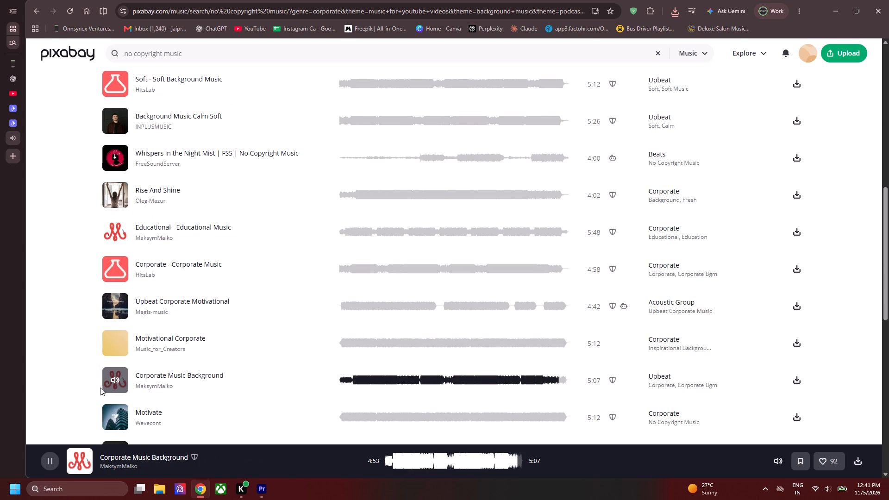
click(125, 383)
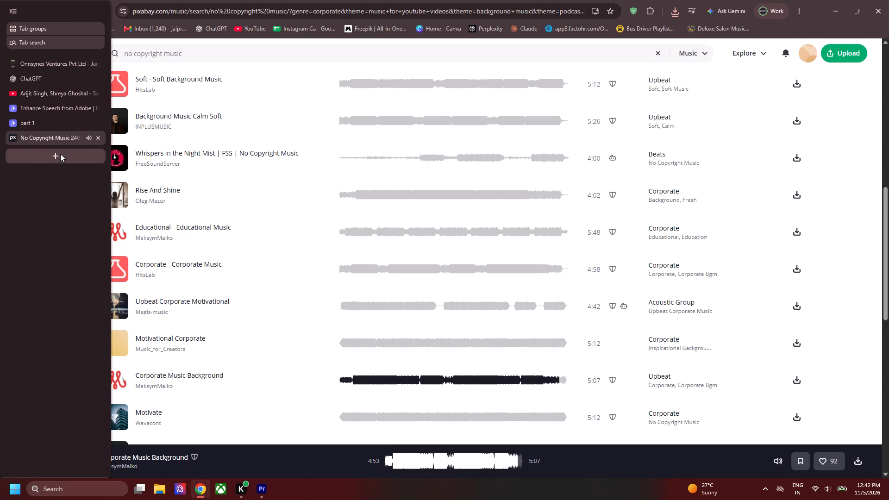
Search Google for "long format video caption" in a new tab.
click(60, 154)
text(long format video)
key(space)
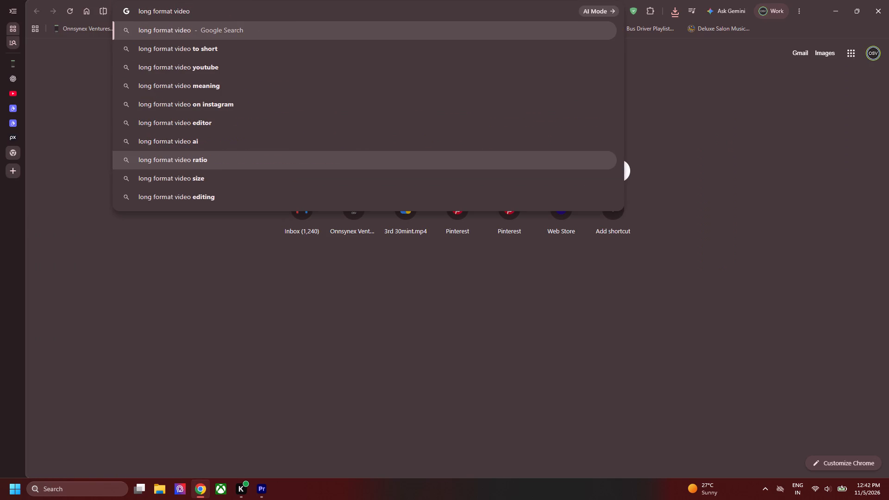
text(capy)
key(BackSpace)
text(tion)
key(space)
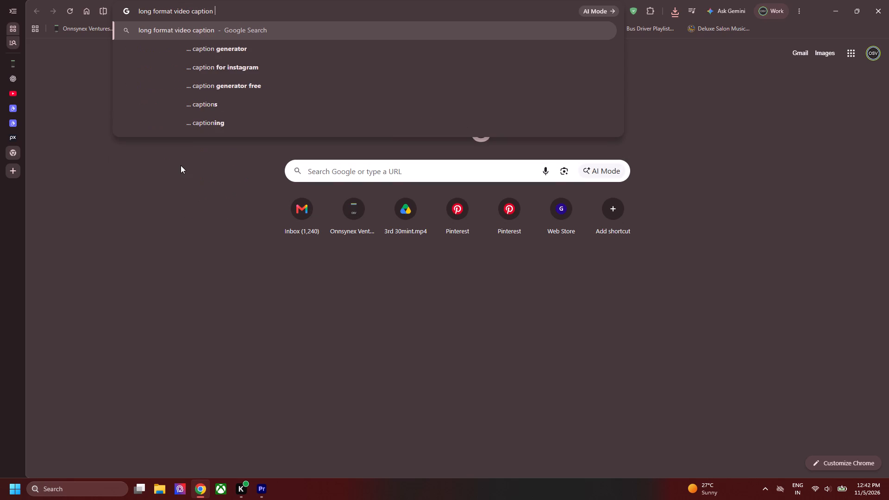
key(Return)
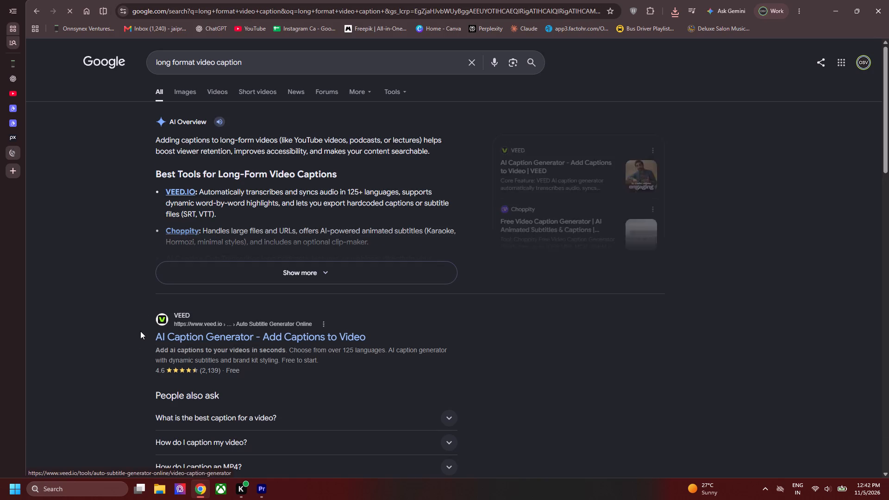
Look for a long-video captioning tool in the search results, examining the Captions clips page and the other listed generators.
scroll(140, 331, down, 6)
click(212, 280)
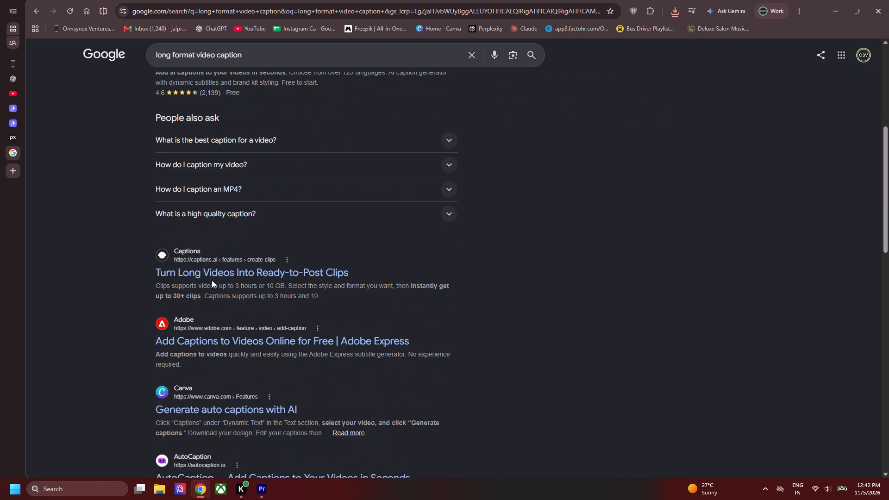
click(210, 273)
scroll(142, 263, down, 5)
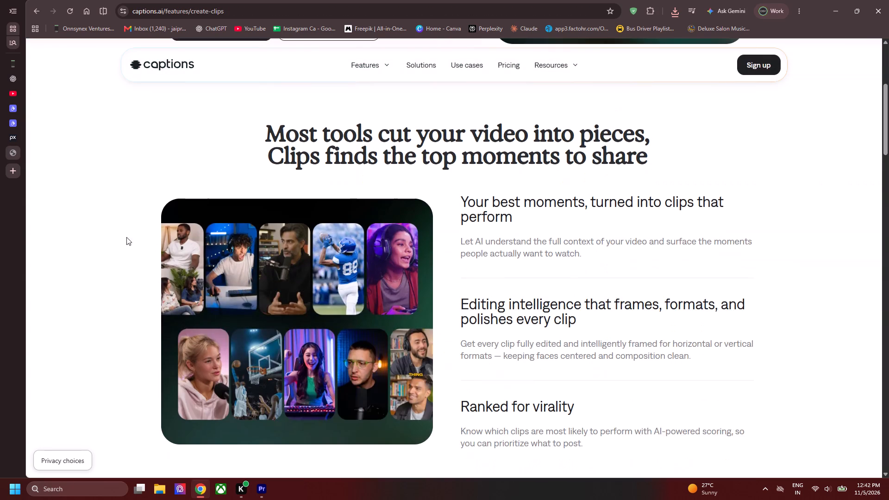
scroll(104, 225, up, 9)
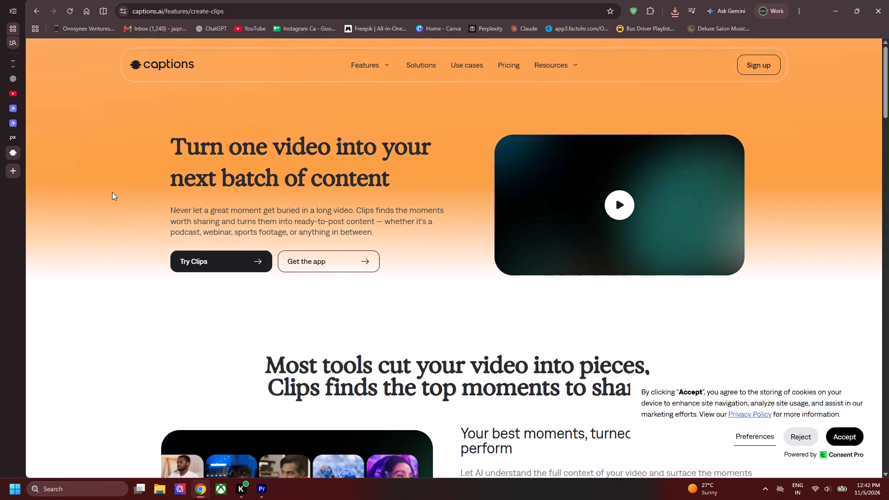
click(34, 11)
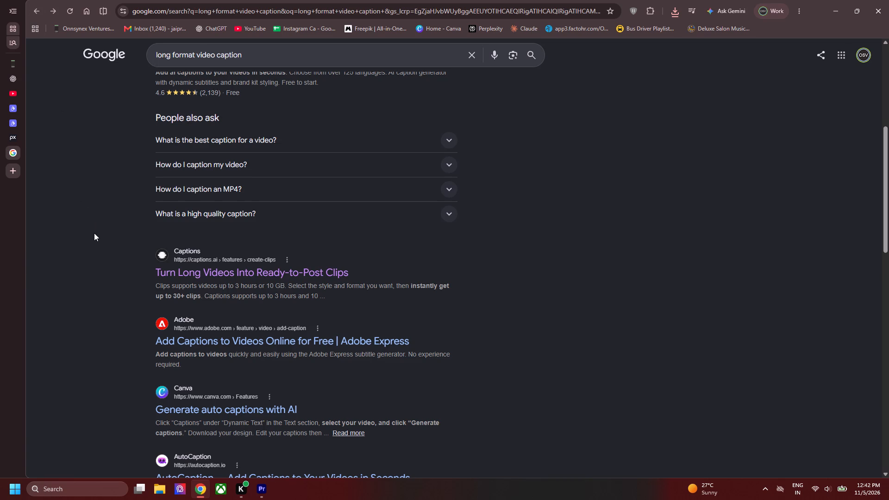
scroll(94, 233, down, 4)
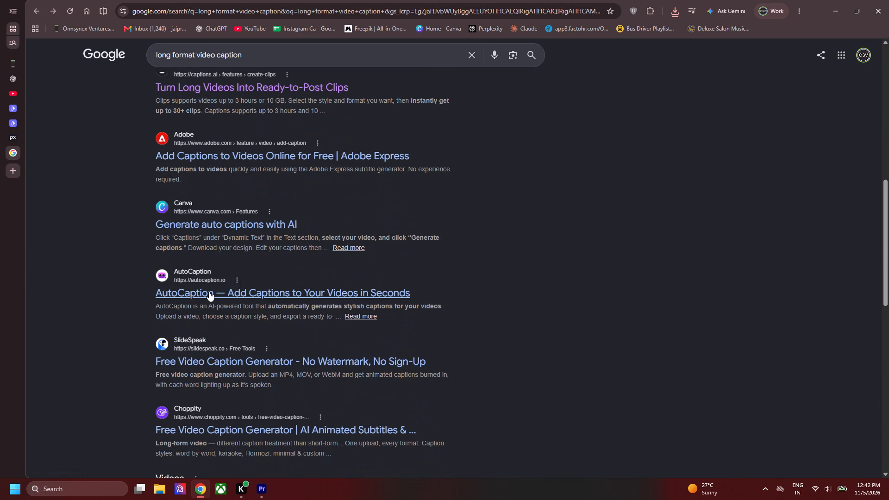
scroll(120, 324, down, 2)
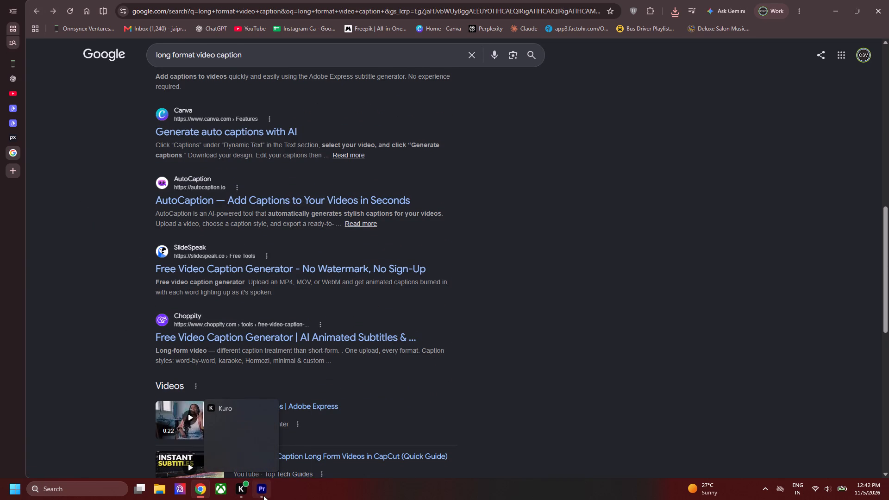
Switch to Adobe Premiere, move the playhead to 00:07:53:15 in the second section, and save the Liquor Import project.
click(264, 495)
drag(353, 311, 321, 307)
key(ctrl+s)
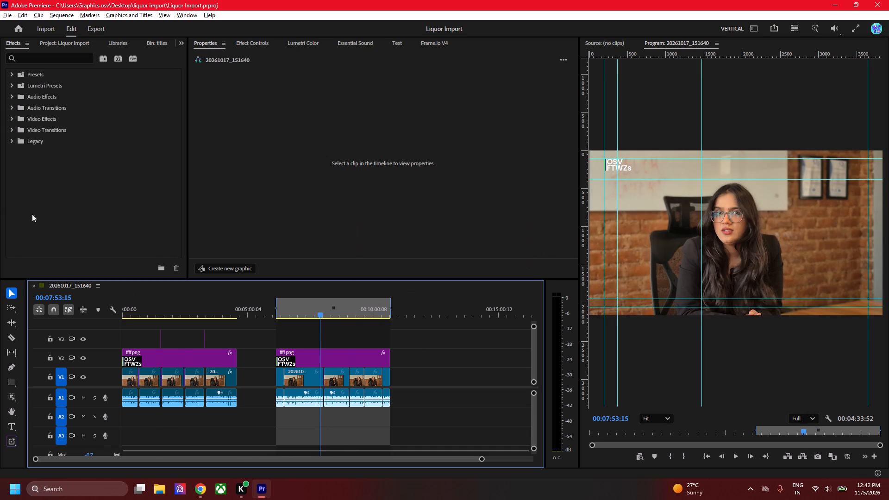
Switch to Chrome and play the part 1 recording in Adobe Podcast to listen to its audio.
key(alt+Tab)
click(44, 123)
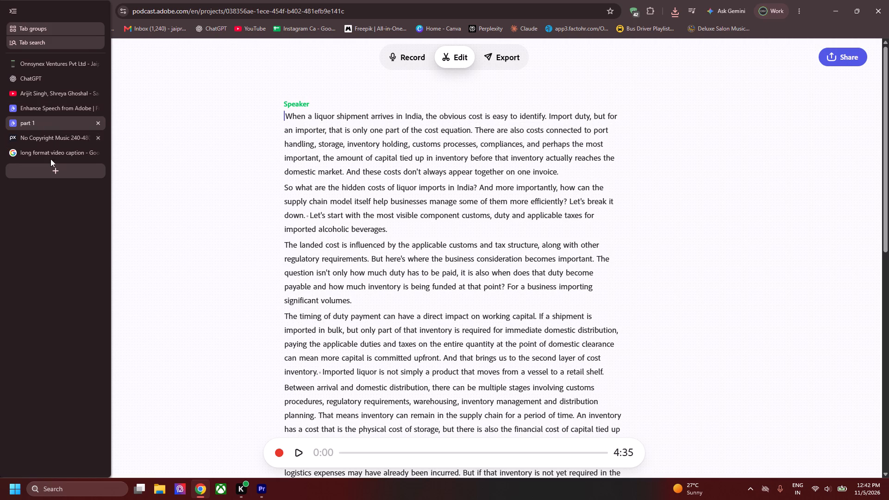
key(space)
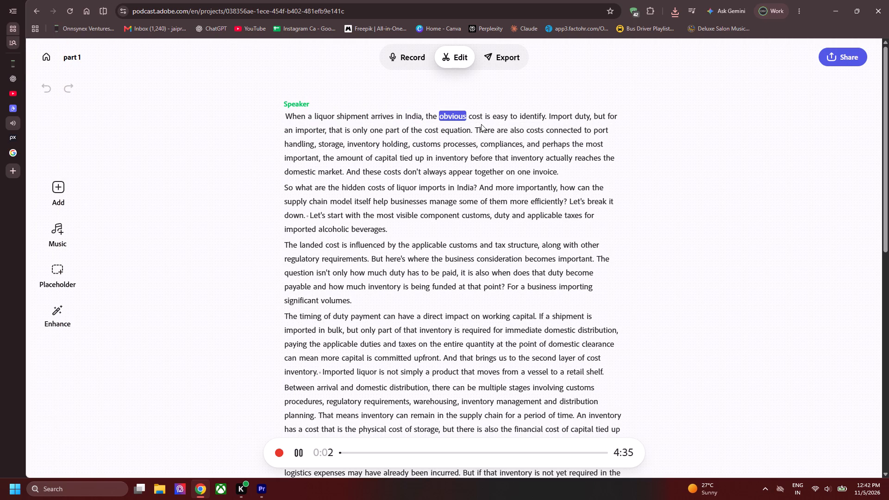
click(548, 118)
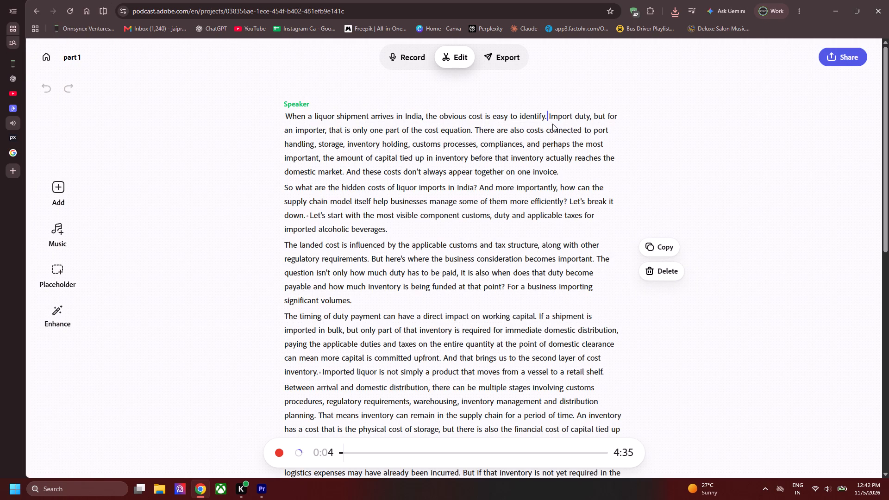
text(v)
key(space)
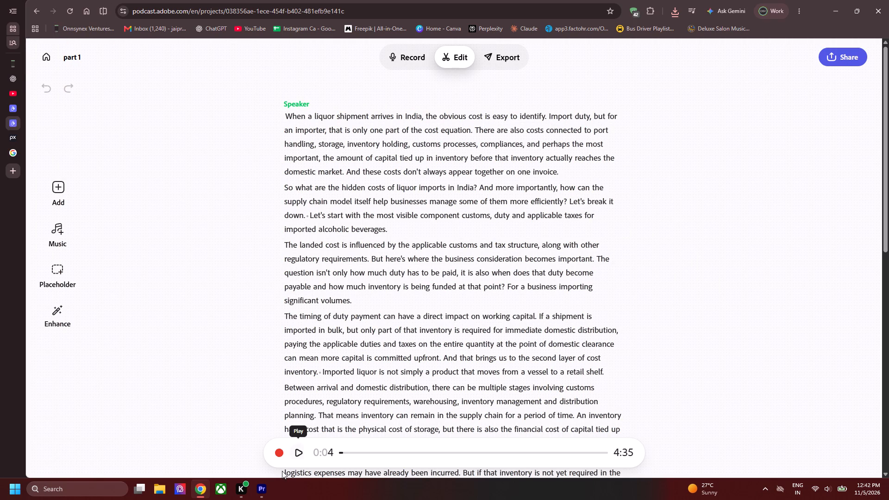
click(298, 453)
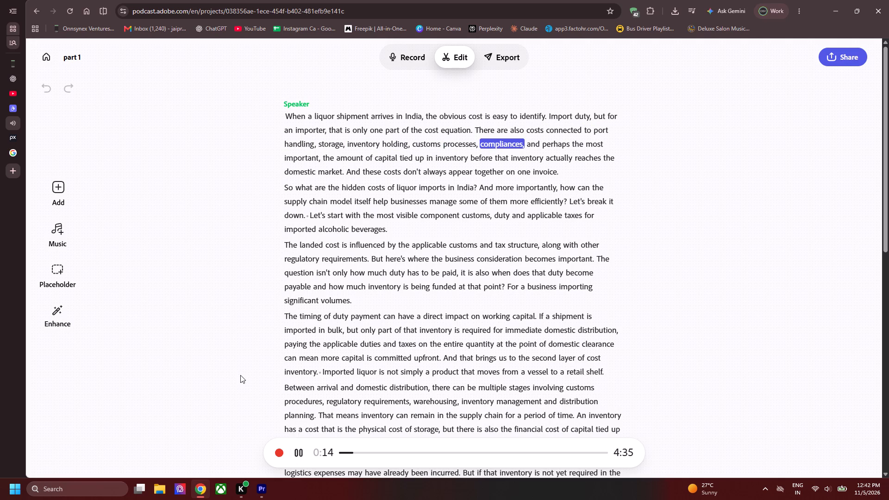
Listen to the enhanced part 1 recording up to about 1:03 while following its transcript, and pause it there.
scroll(774, 160, down, 3)
scroll(774, 160, up, 6)
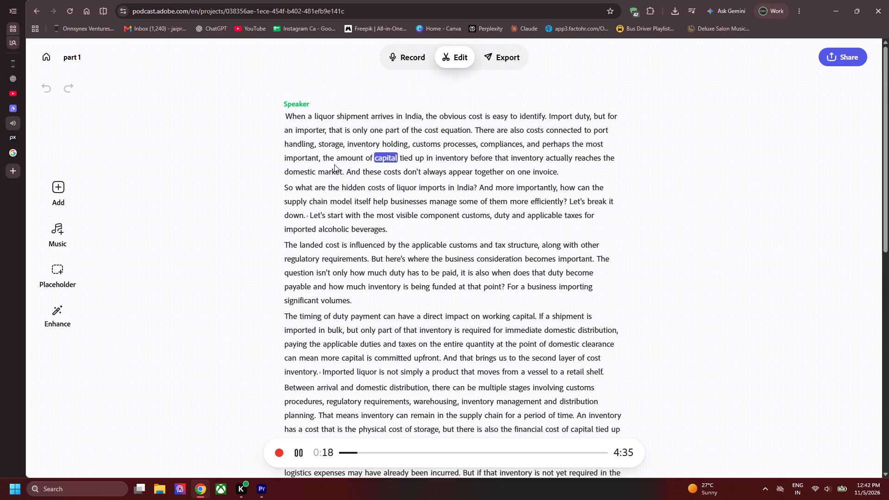
scroll(438, 161, down, 1)
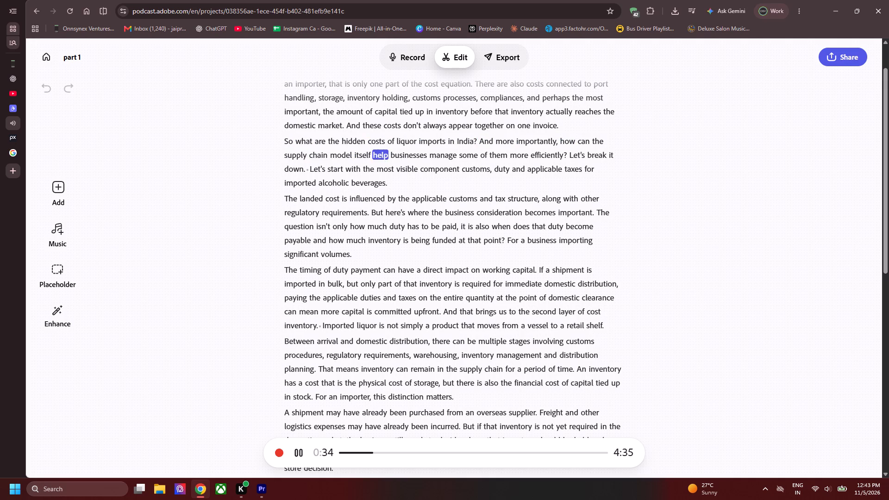
scroll(519, 159, down, 1)
scroll(519, 159, up, 1)
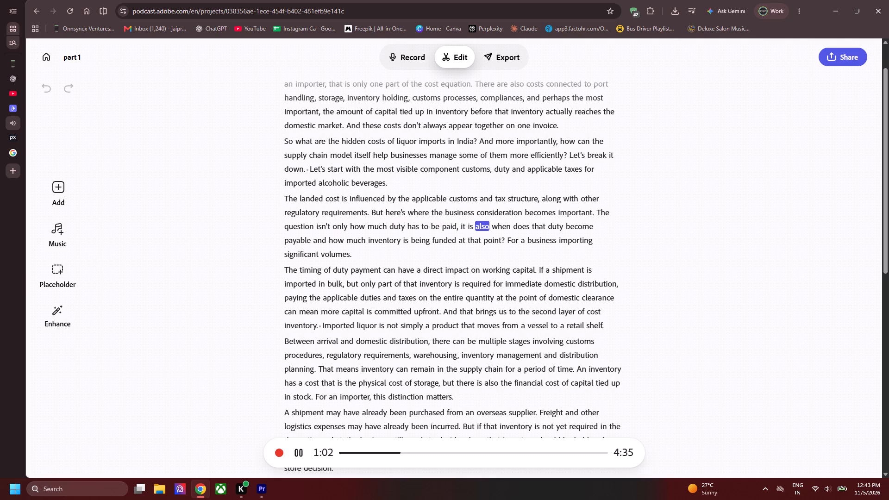
click(303, 450)
scroll(322, 264, down, 3)
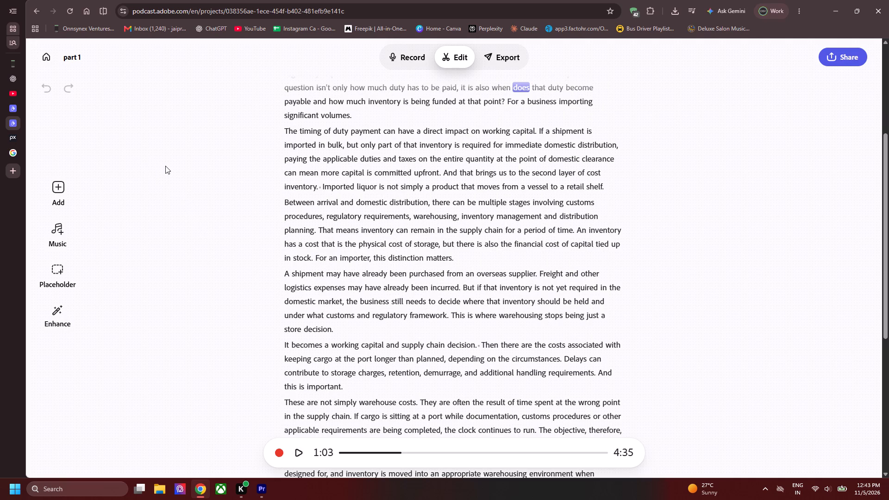
scroll(165, 166, up, 2)
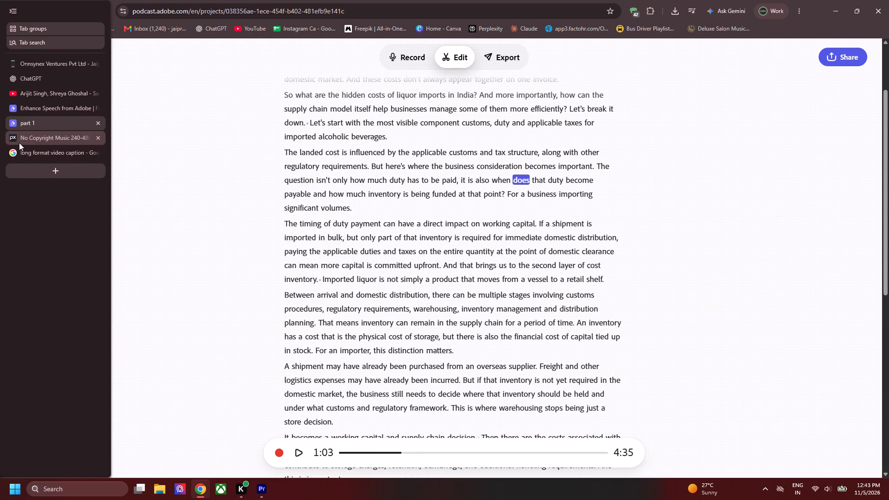
Switch to Adobe Premiere, play the first section up to about 00:00:54 to hear its original audio, and save the project.
click(254, 489)
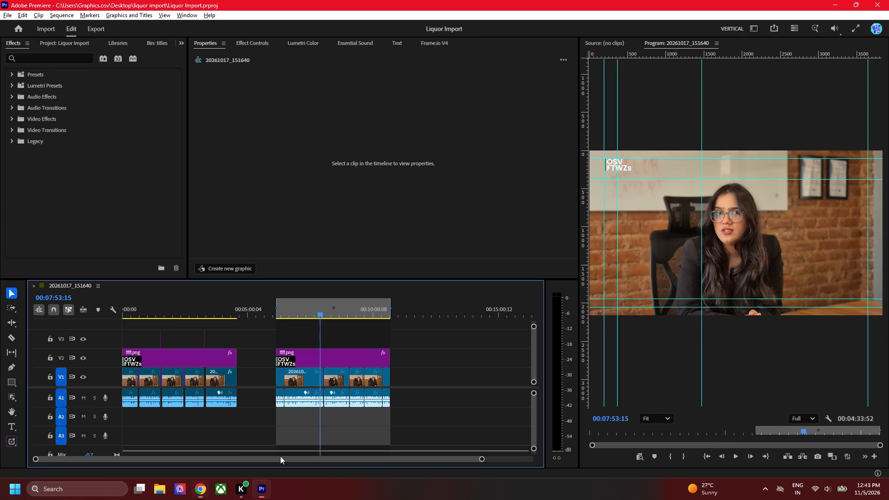
drag(160, 313, 139, 313)
key(space)
alt+scroll(139, 356, up, 14)
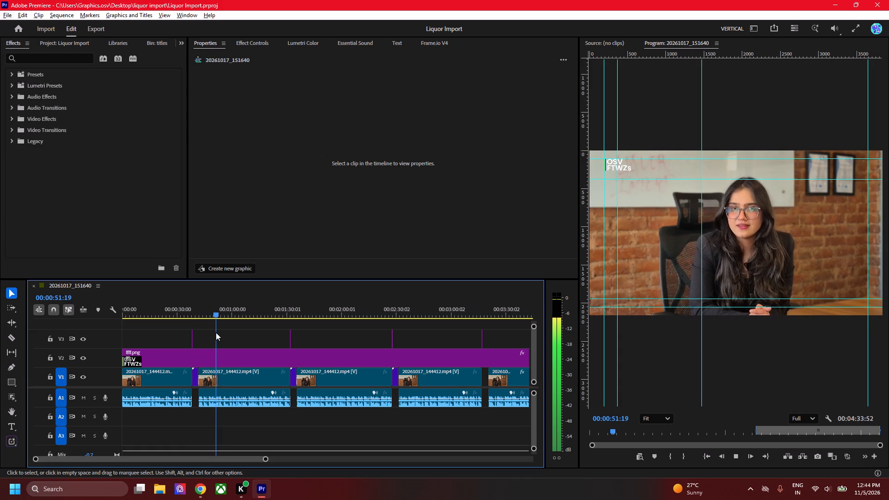
key(space)
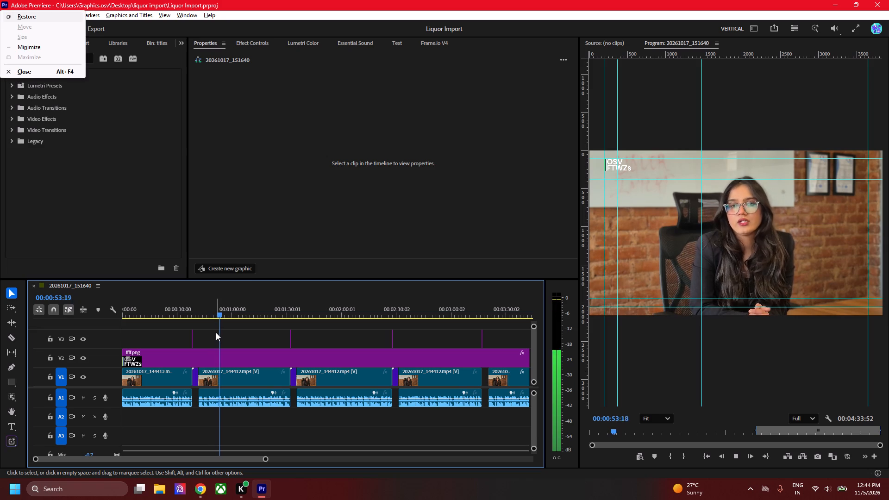
click(216, 332)
click(216, 332)
key(space)
key(ctrl+s)
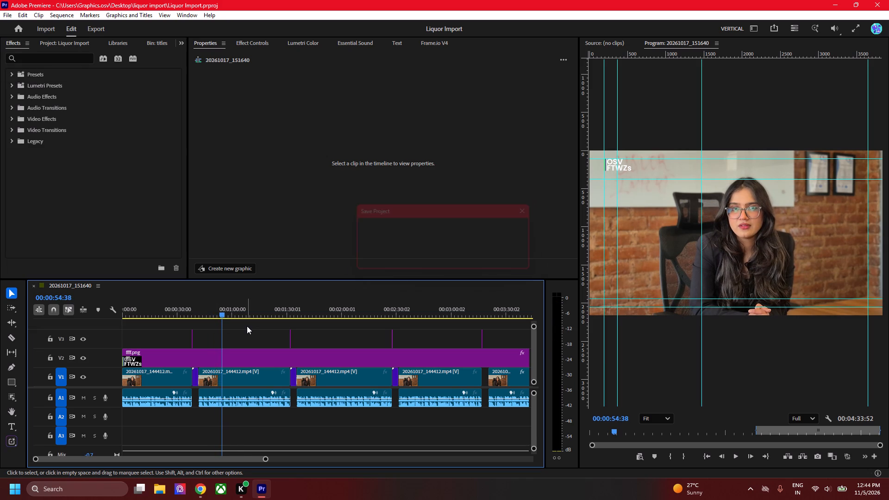
Replay the first section from about 00:00:35 into the "The Cost is more important than the Duty." graphic, and save the project.
click(188, 300)
key(space)
alt+scroll(154, 353, up, 4)
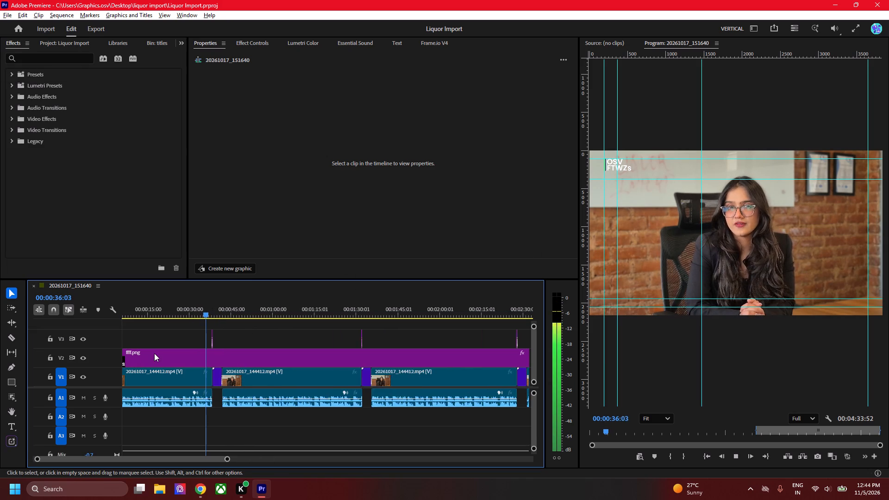
alt+scroll(154, 353, up, 8)
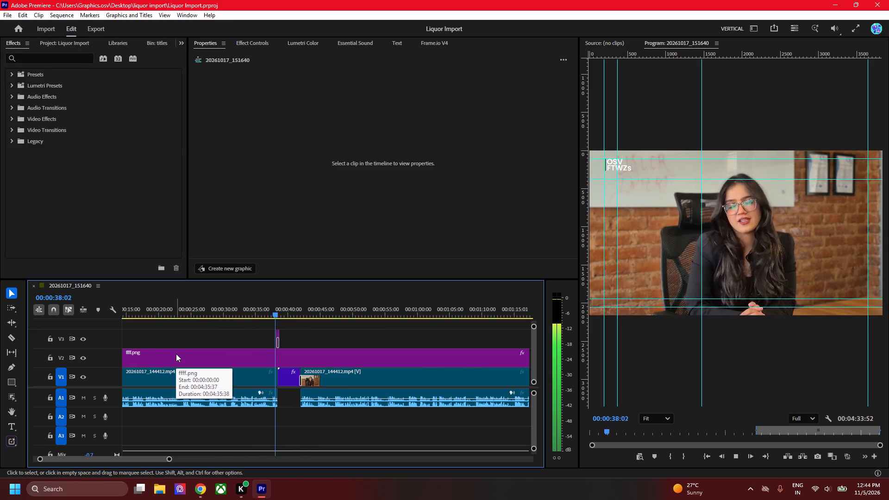
key(space)
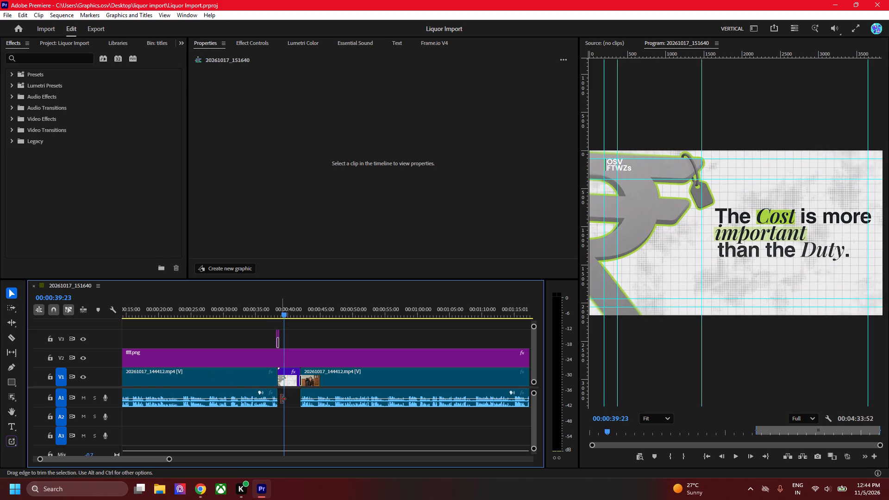
key(ctrl+s)
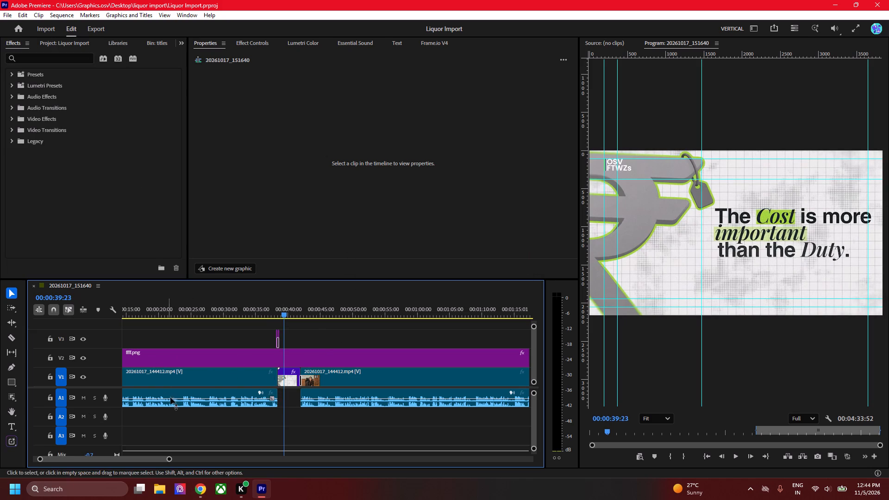
Nest all clips of the first section on the timeline into one sequence named "part 1".
alt+scroll(179, 349, down, 20)
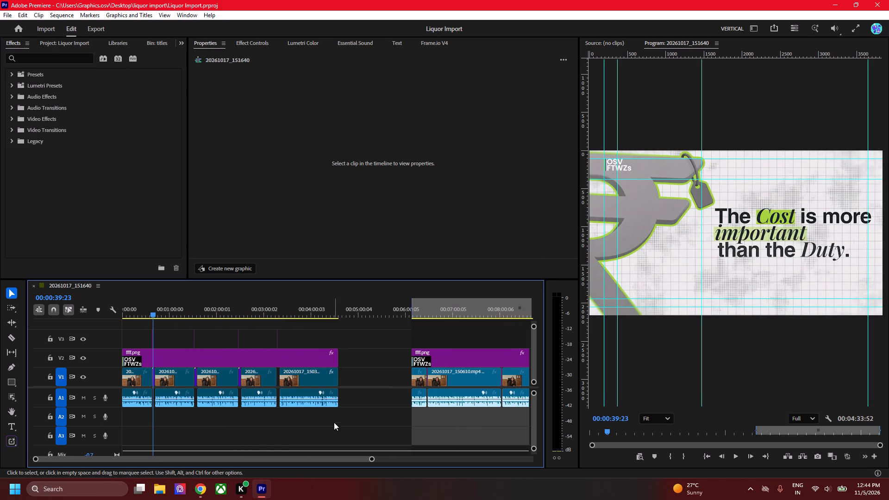
drag(334, 422, 9, 329)
right_click(181, 362)
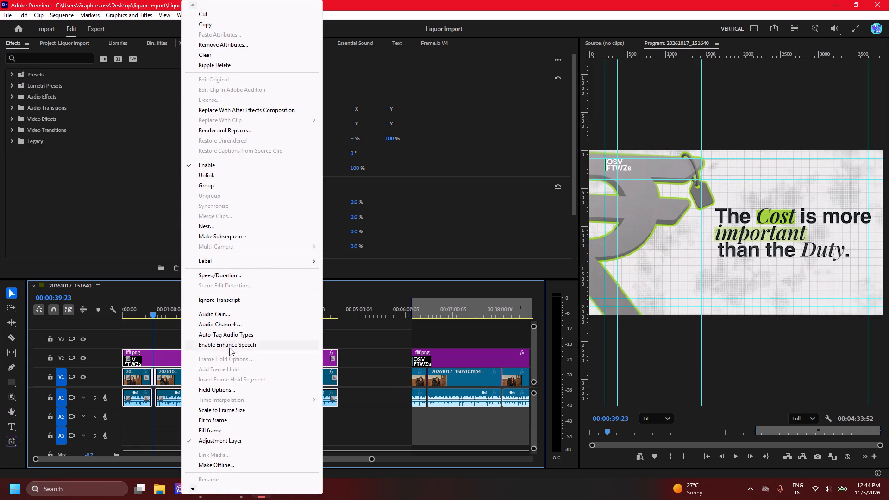
click(233, 223)
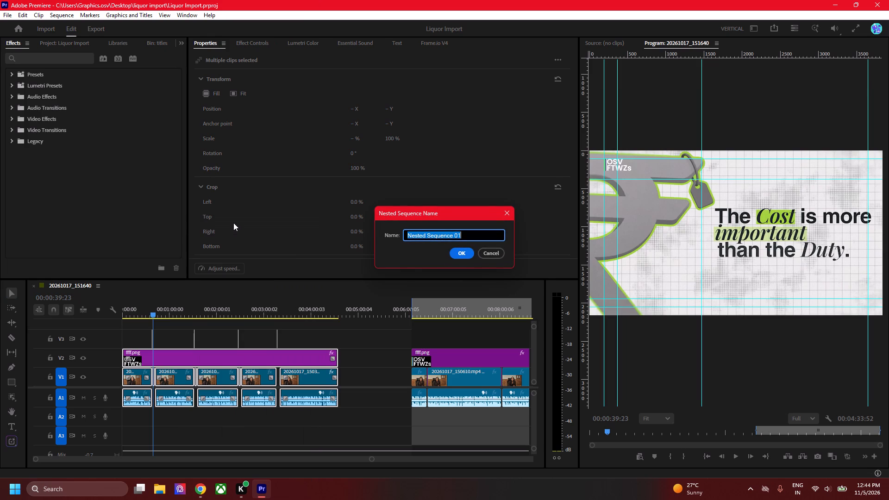
text(part 1)
key(Return)
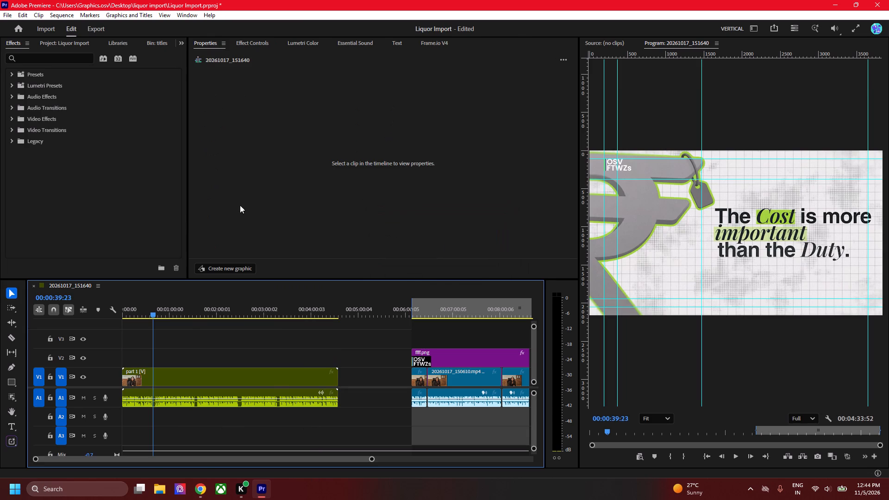
Inspect the contents of the part 1 nested sequence, return to the main sequence, and move the playhead to 00:00:00:00.
double_click(268, 381)
drag(165, 308, 50, 320)
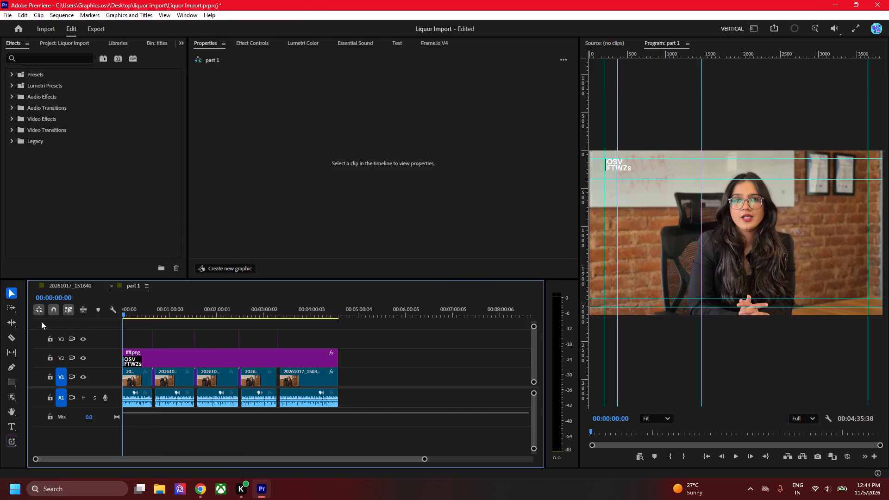
click(62, 286)
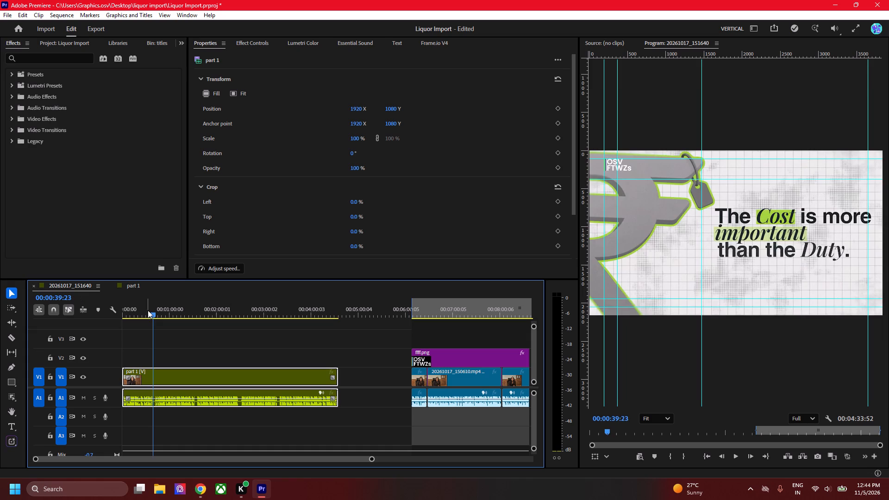
drag(146, 309, 105, 301)
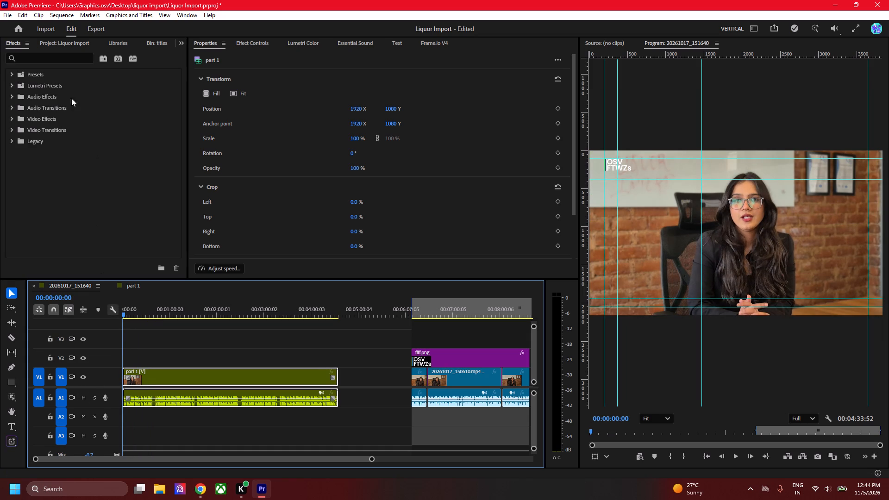
Import part 1_cleared.mp3 from the liquor import folder into the project.
click(62, 44)
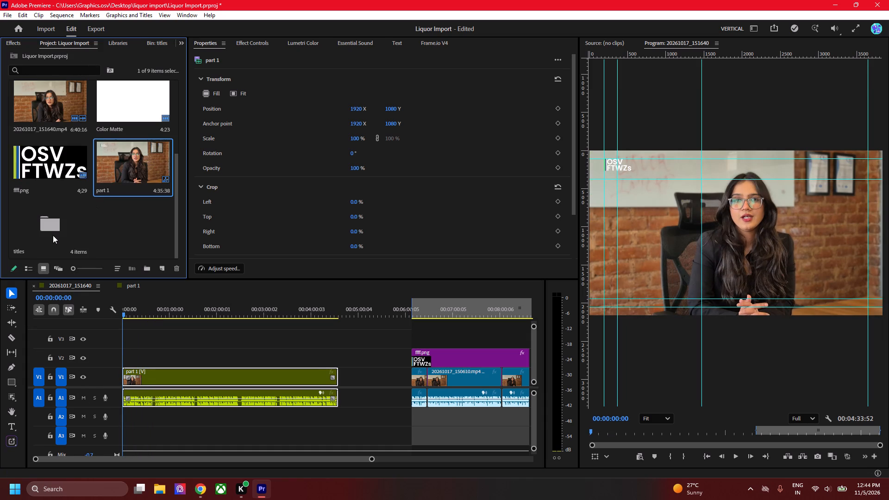
scroll(126, 233, up, 3)
scroll(126, 233, down, 5)
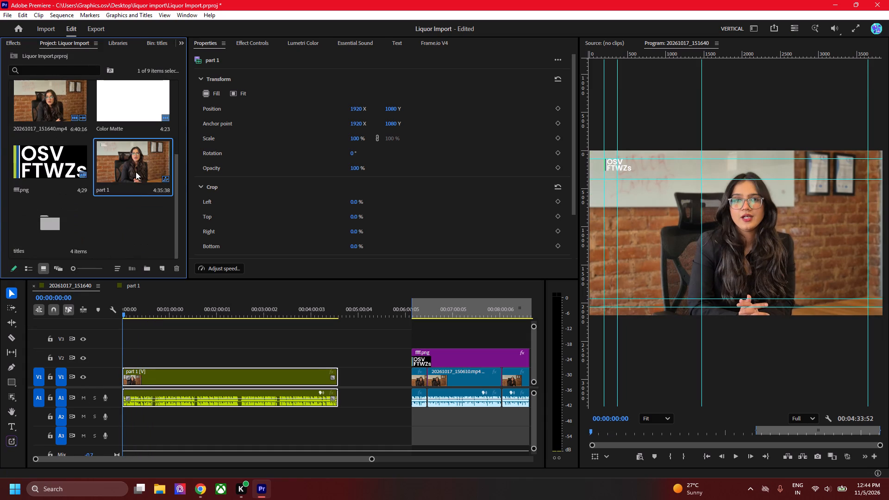
click(157, 262)
click(138, 242)
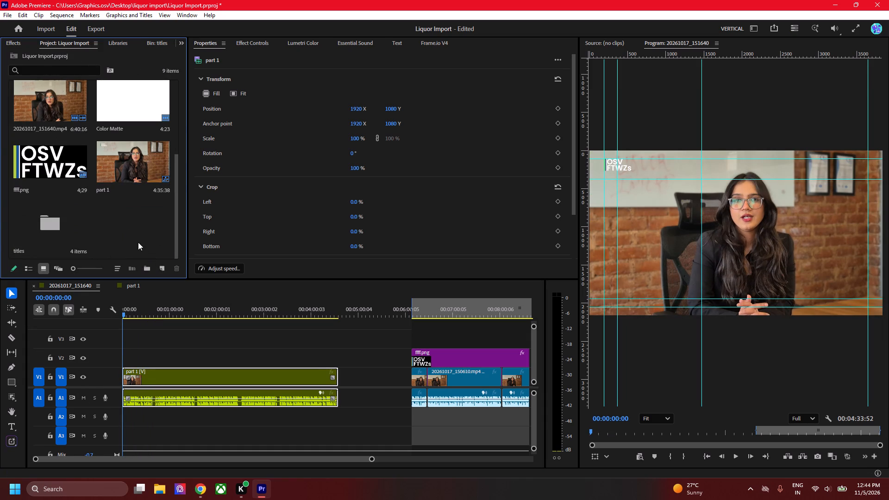
scroll(138, 242, up, 5)
scroll(138, 242, down, 2)
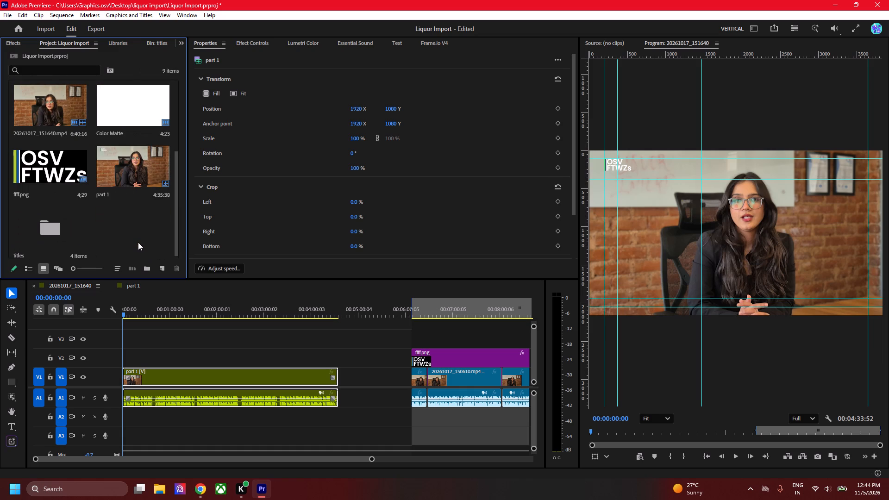
click(138, 242)
right_click(138, 242)
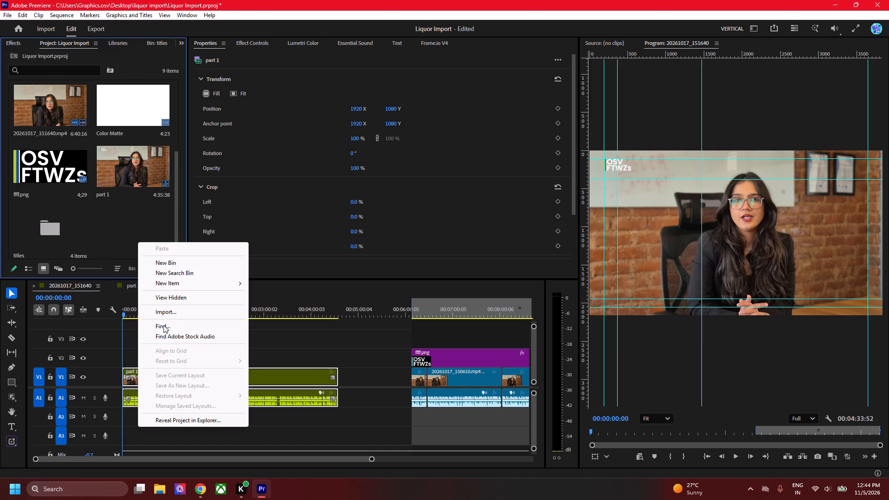
click(160, 311)
scroll(228, 159, down, 1)
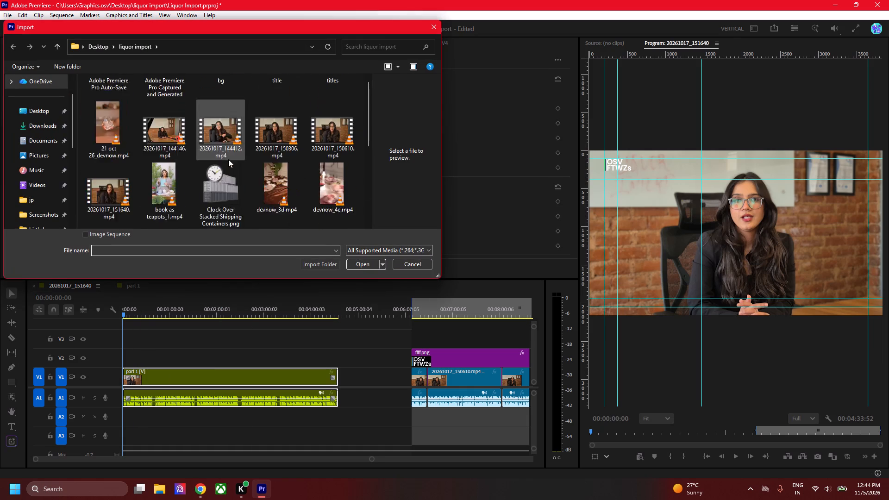
scroll(228, 159, down, 2)
click(240, 198)
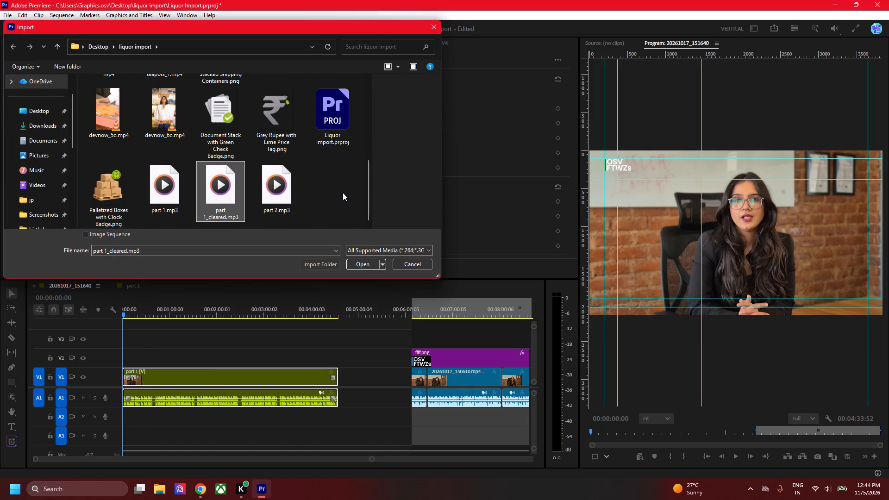
click(359, 263)
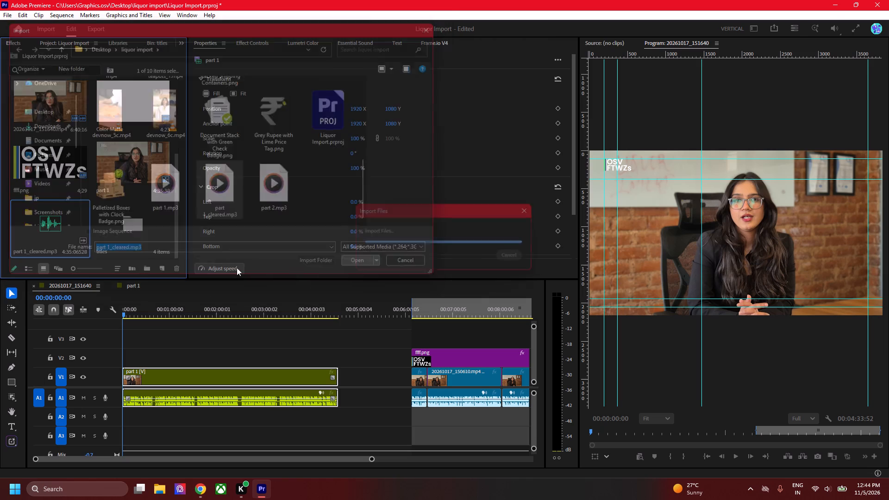
Open the part 1 nested sequence and place part 1_cleared.mp3 on a new audio track below A1, near the sequence start.
double_click(240, 384)
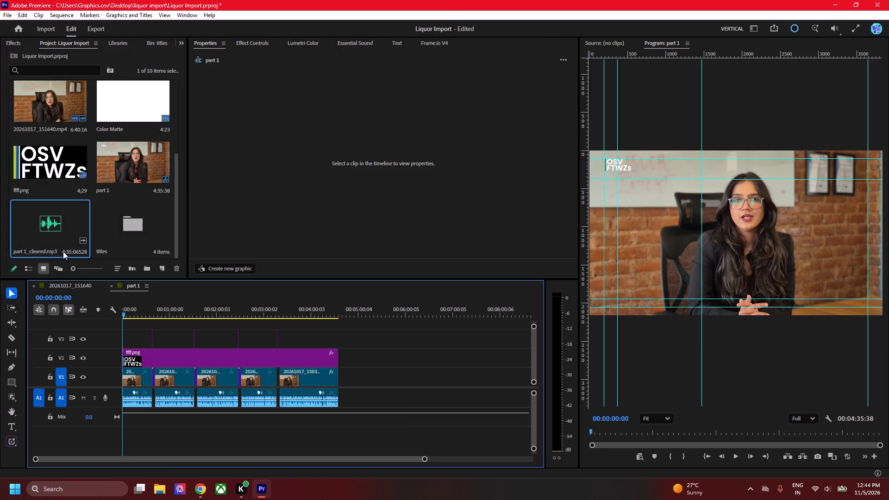
drag(60, 237, 123, 439)
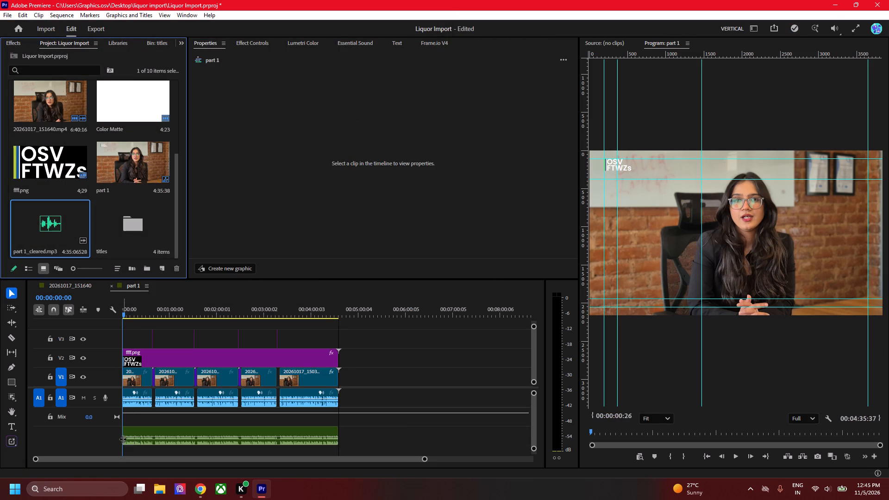
Mute the original audio on track A1 and play the opening of part 1 to hear the cleaned audio.
click(84, 396)
drag(138, 305, 58, 324)
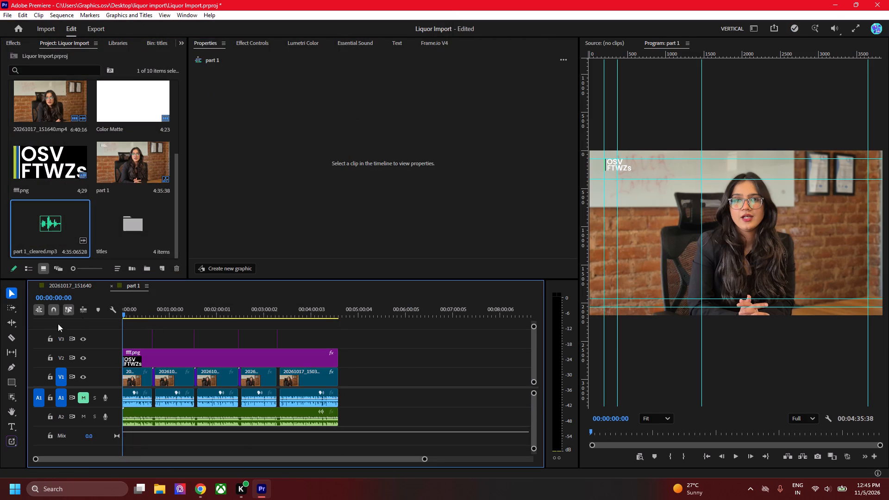
drag(58, 324, 42, 329)
key(space)
drag(424, 457, 253, 447)
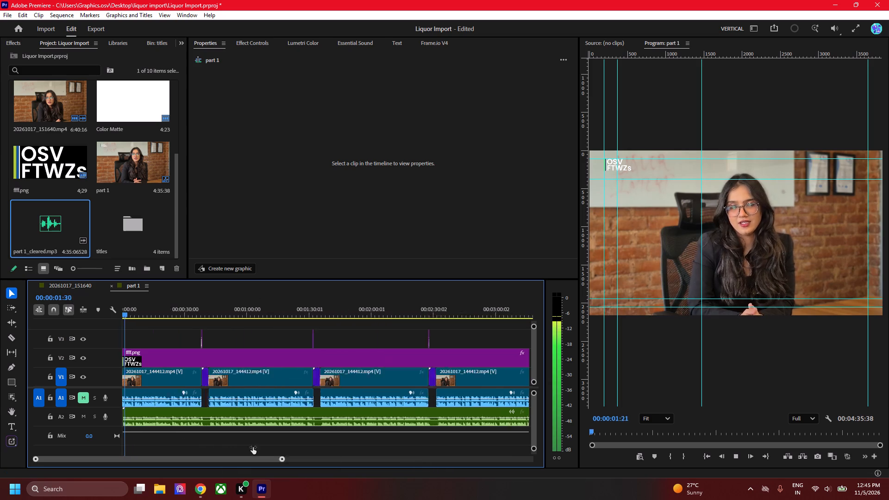
drag(253, 447, 119, 438)
key(space)
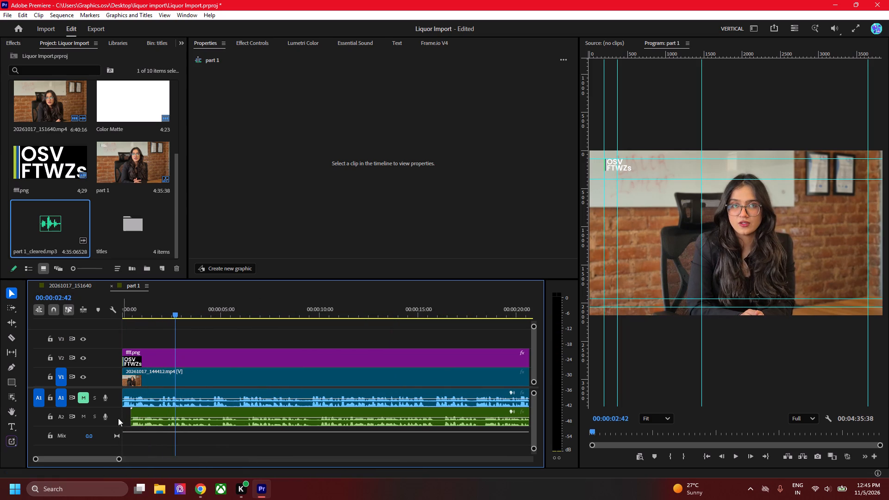
Align the cleaned audio clip on A2 with the sequence start, play the opening to check sync, and enlarge the A2 waveform.
drag(158, 414, 128, 412)
drag(144, 311, 61, 318)
key(space)
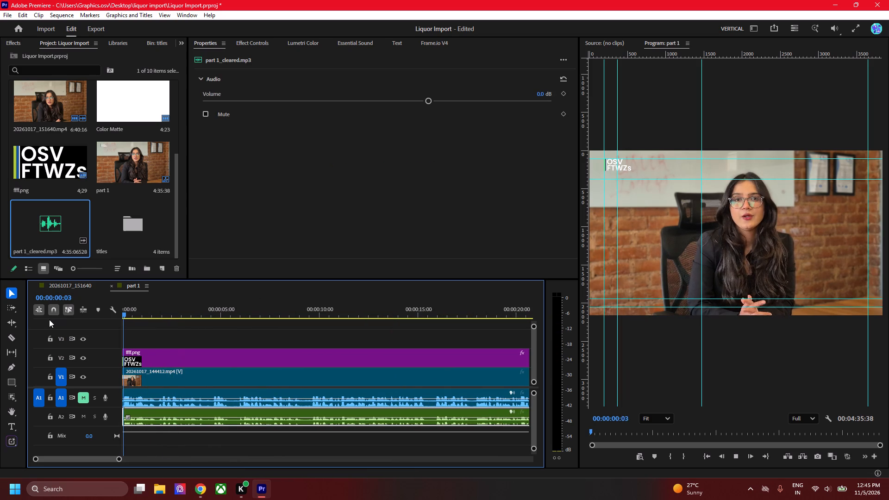
key(space)
alt+scroll(117, 410, up, 4)
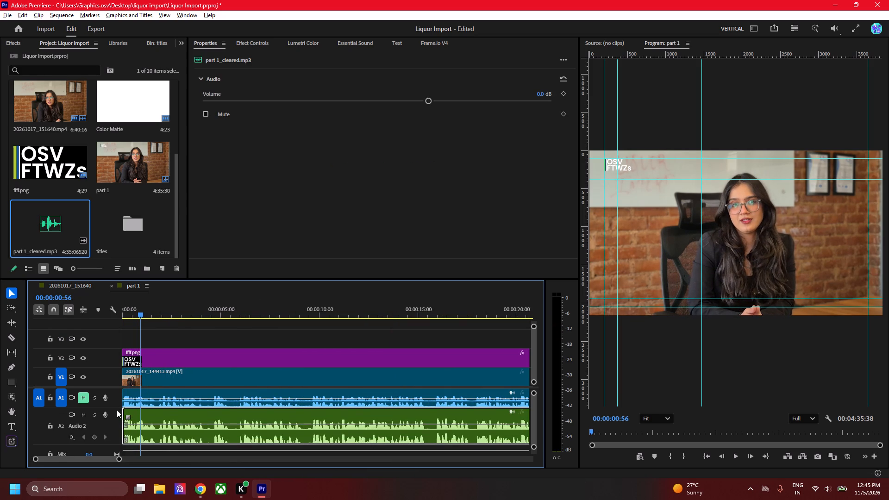
Reduce track A2 to its compact height and play the opening of part 1 to check the cleaned audio's sync.
alt+scroll(85, 416, down, 5)
alt+scroll(138, 405, up, 8)
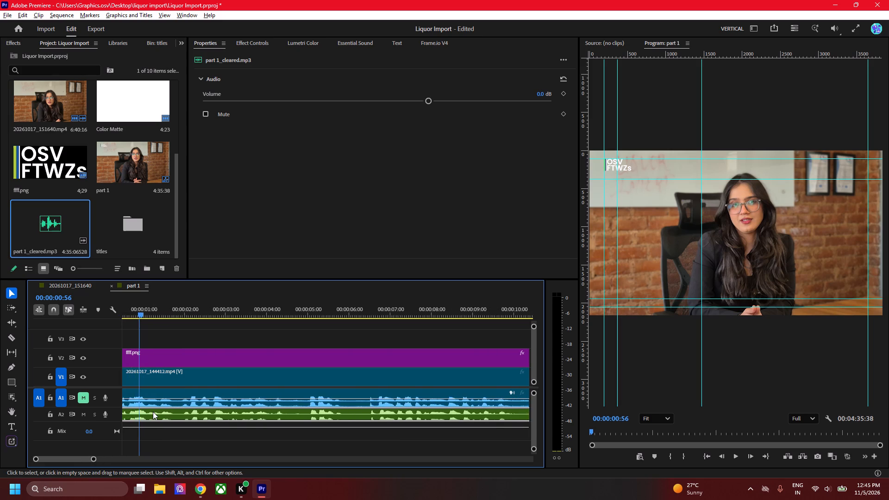
alt+scroll(153, 412, up, 4)
key(space)
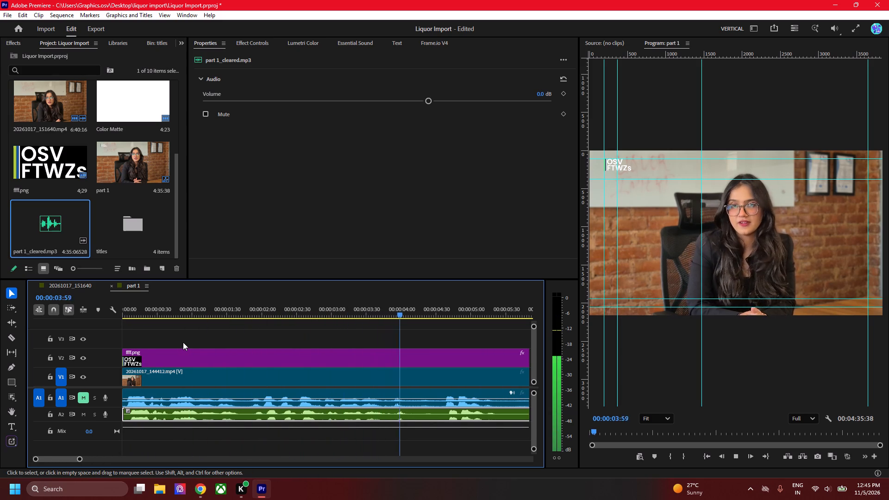
key(space)
scroll(195, 349, up, 3)
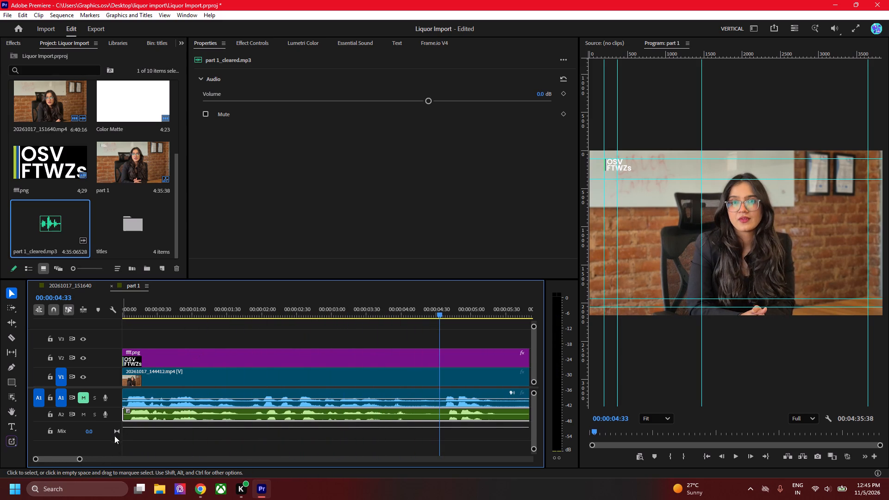
Trim a few frames off the head of the cleaned audio clip on A2 and slide it back to the sequence start, matching A1's waveform.
drag(79, 461, 54, 459)
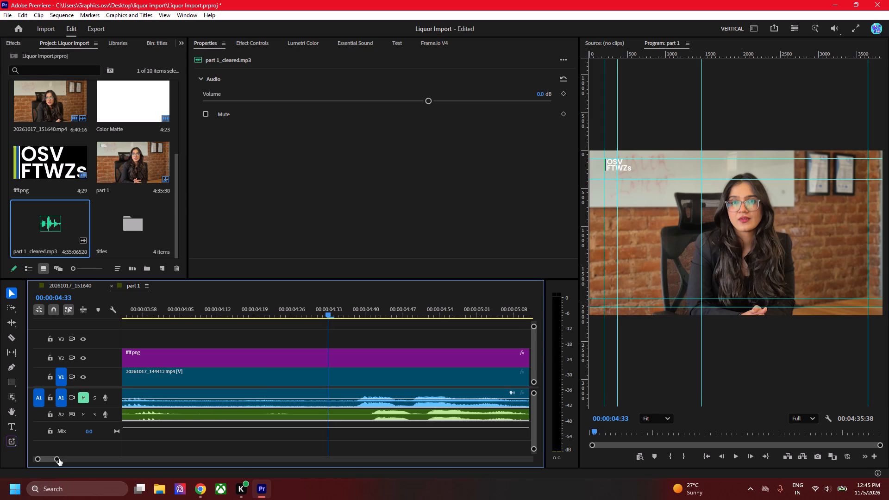
drag(47, 457, 0, 456)
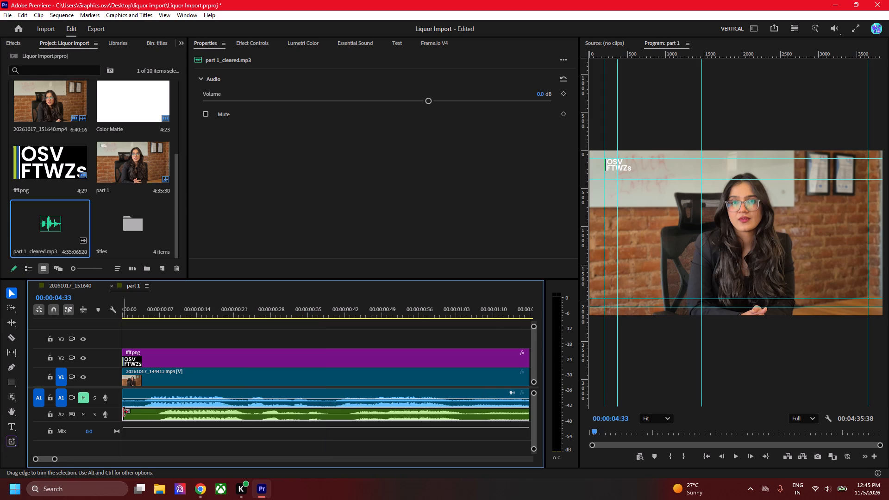
drag(123, 412, 134, 412)
drag(148, 413, 128, 413)
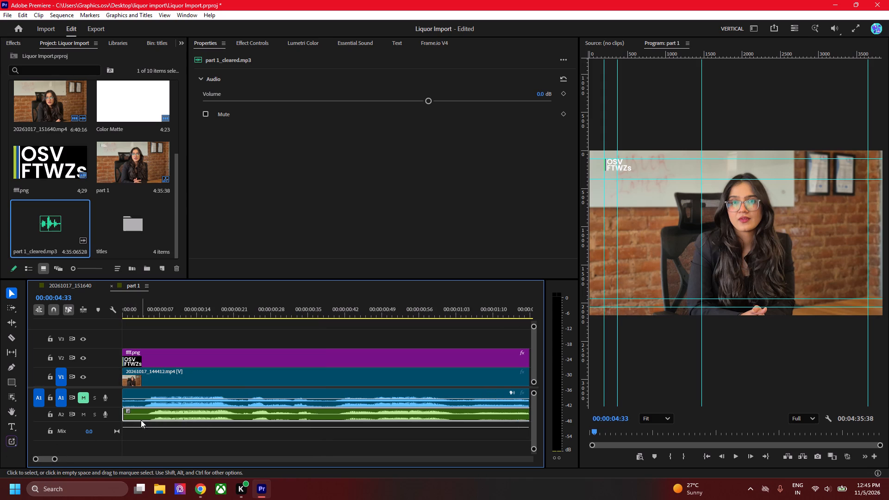
click(126, 413)
drag(128, 410, 116, 409)
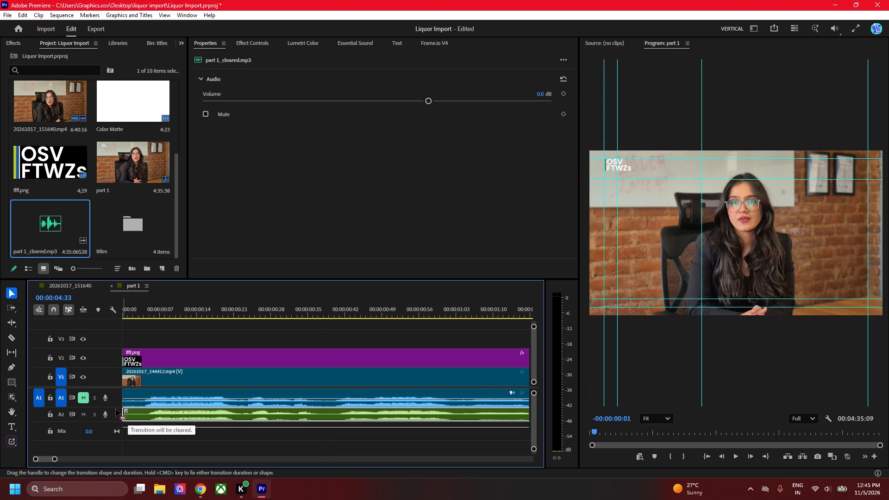
drag(116, 409, 114, 409)
drag(124, 415, 126, 415)
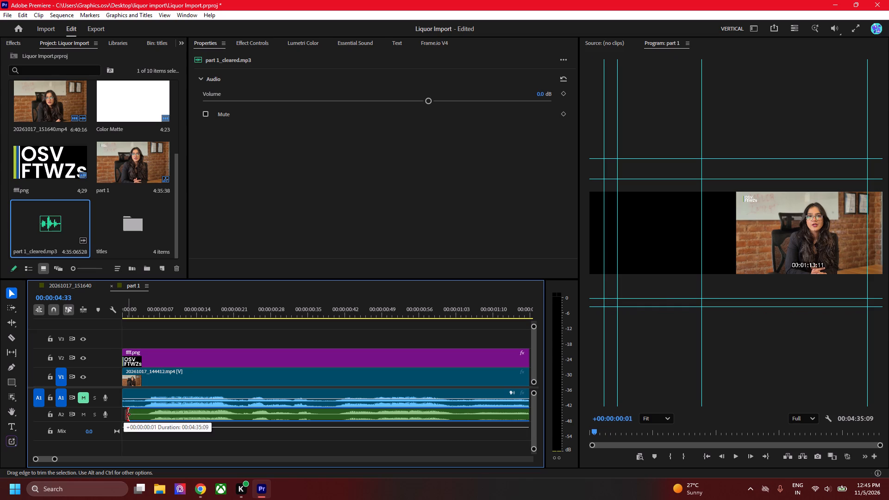
drag(126, 415, 128, 415)
drag(150, 412, 143, 412)
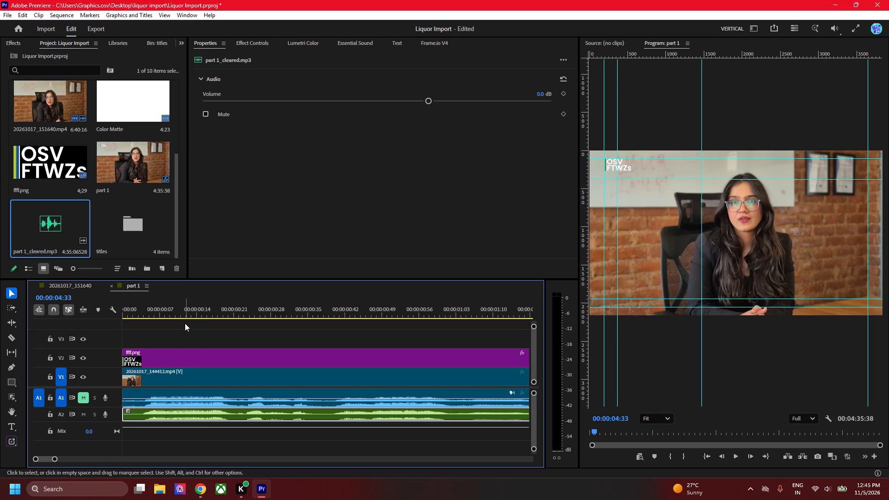
Play part 1 from the sequence start past the 1.mp4 title clip, comparing the A1 and A2 waveforms and checking lip sync.
drag(180, 315, 74, 336)
key(space)
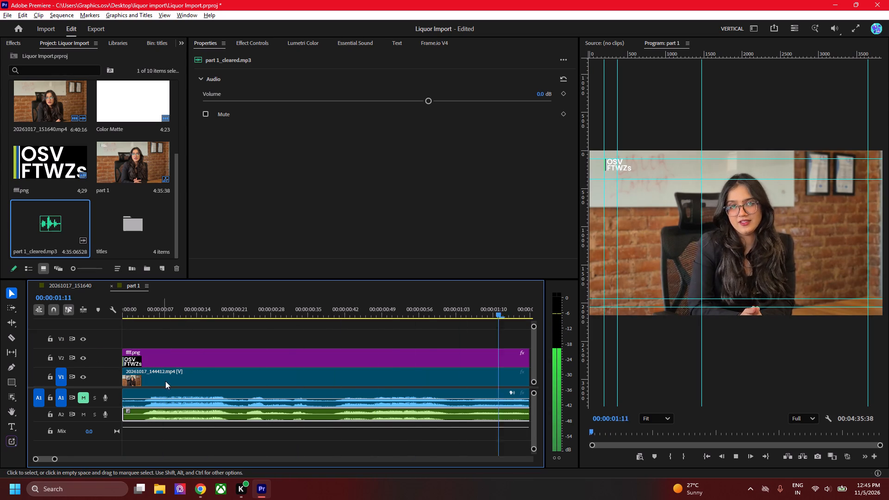
alt+scroll(168, 381, down, 20)
alt+scroll(182, 381, down, 3)
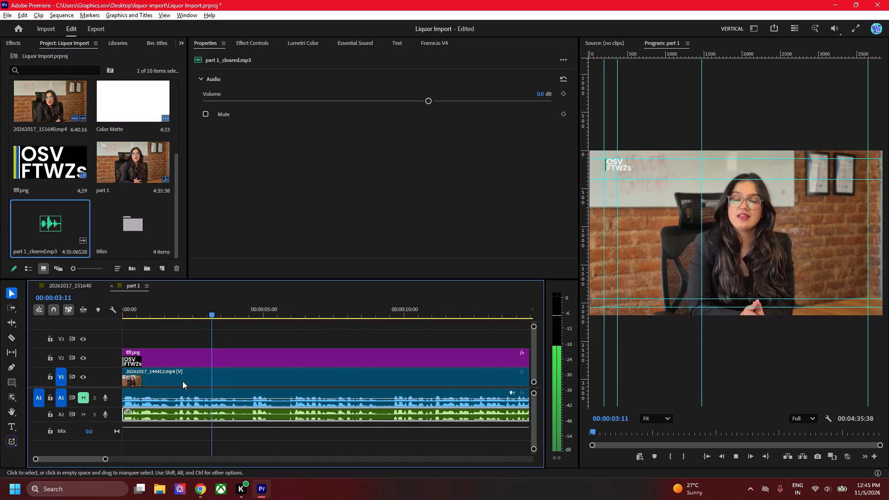
alt+scroll(182, 381, down, 5)
alt+scroll(282, 410, up, 14)
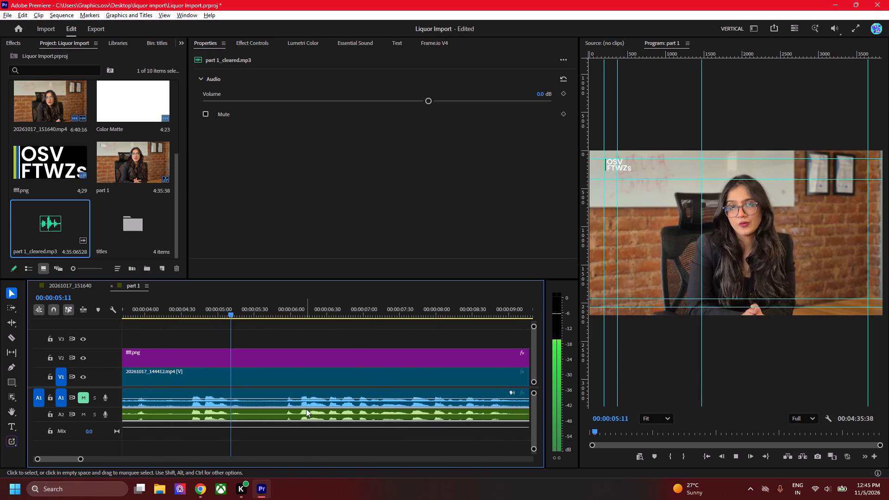
alt+scroll(307, 408, up, 4)
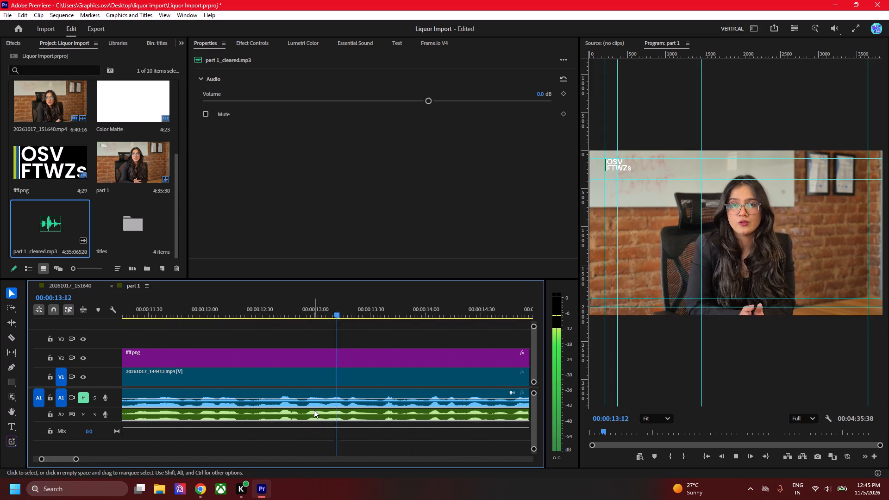
alt+scroll(314, 410, down, 12)
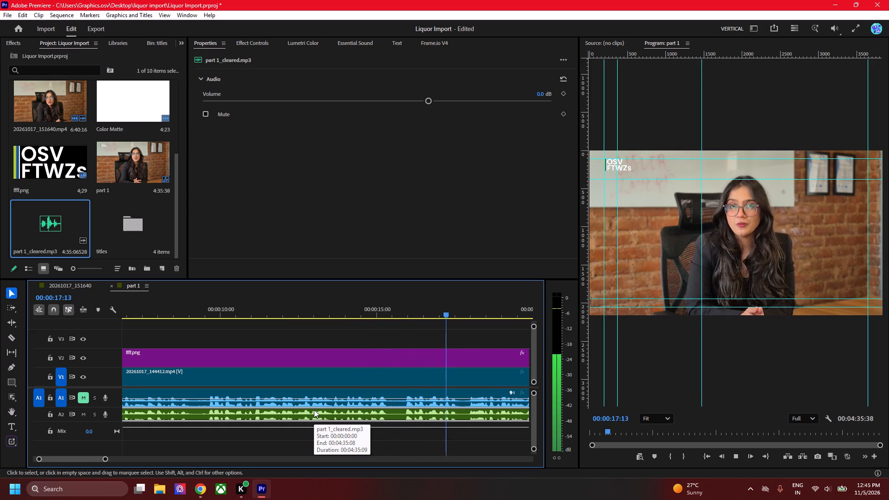
scroll(314, 410, down, 12)
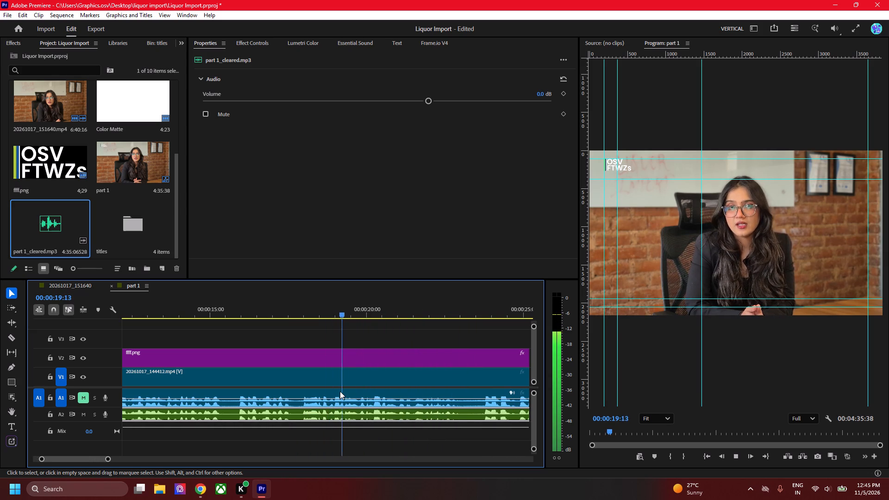
scroll(341, 391, down, 9)
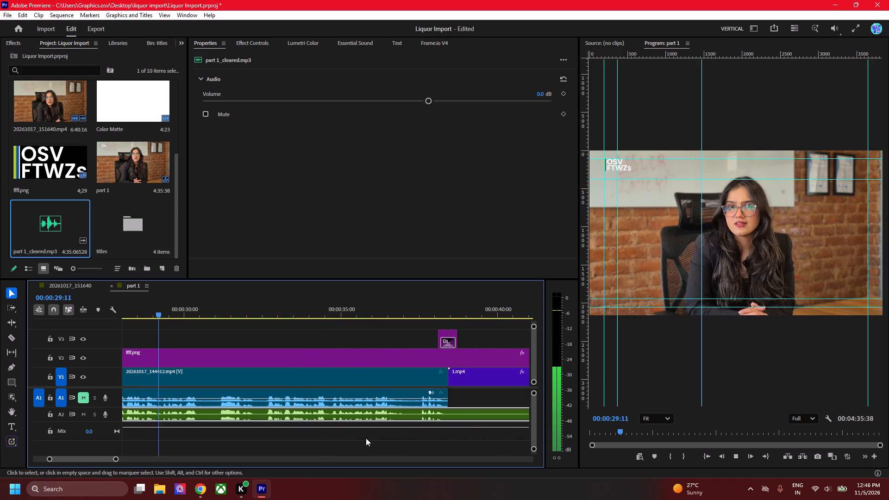
scroll(457, 393, down, 18)
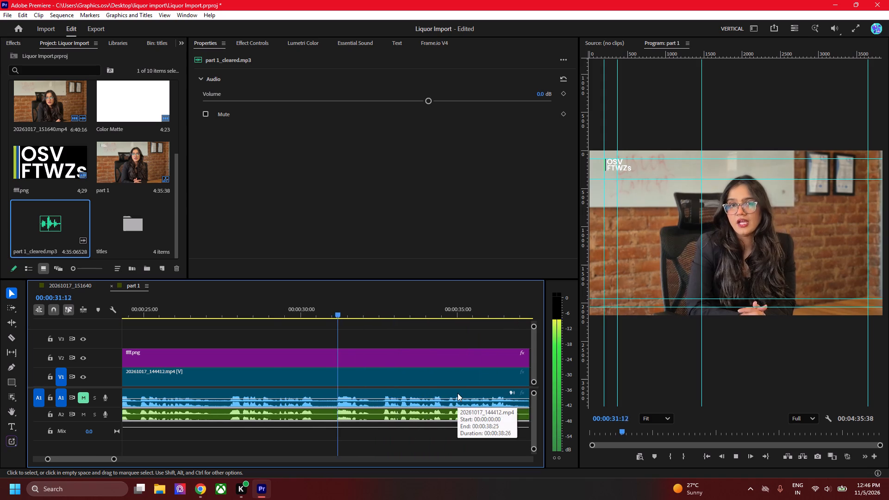
scroll(457, 393, down, 5)
scroll(457, 393, up, 1)
scroll(457, 393, down, 11)
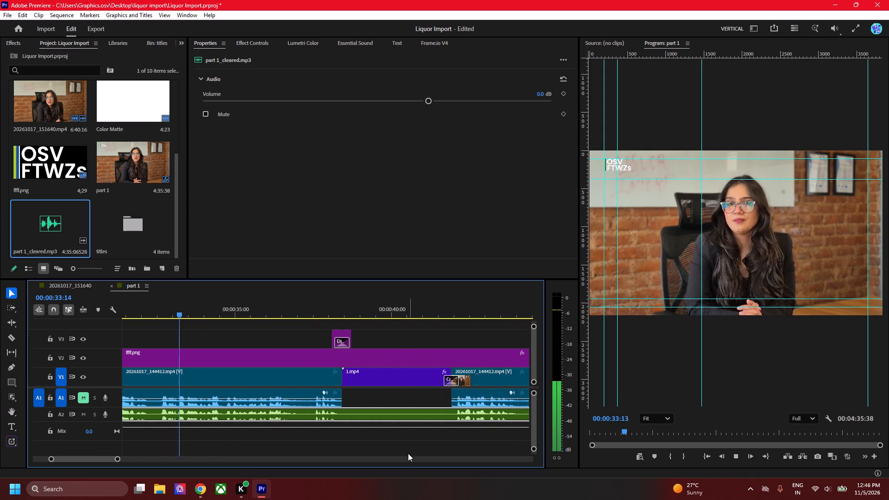
scroll(409, 427, down, 5)
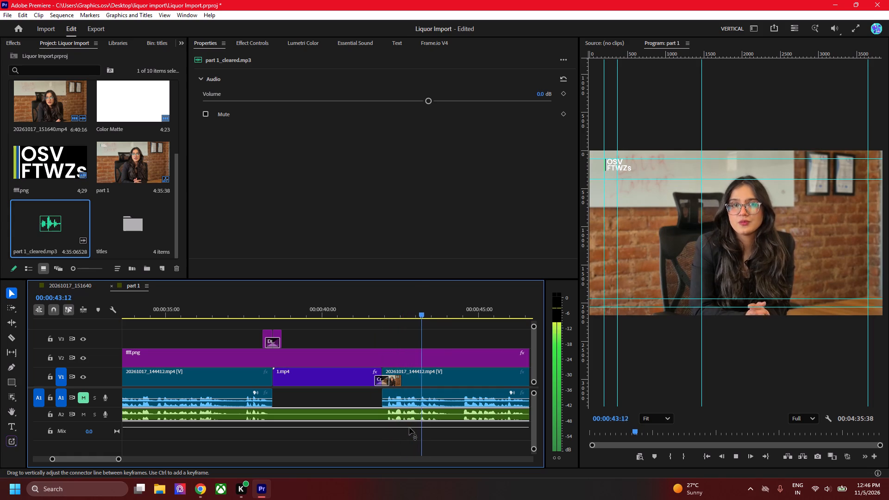
scroll(409, 427, down, 6)
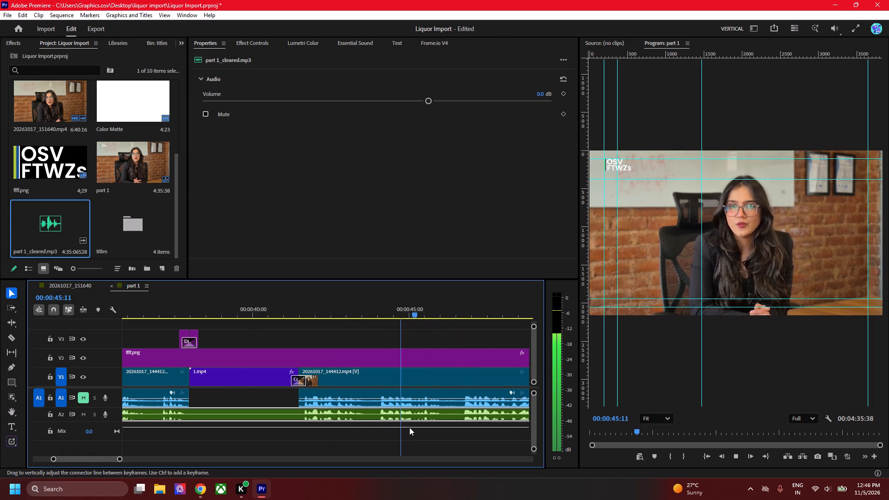
key(space)
Compare the A1 and A2 waveforms after 1.mp4 and continue playback past the 2.mp4 title clip to check the cleaned audio's sync.
alt+scroll(470, 407, up, 15)
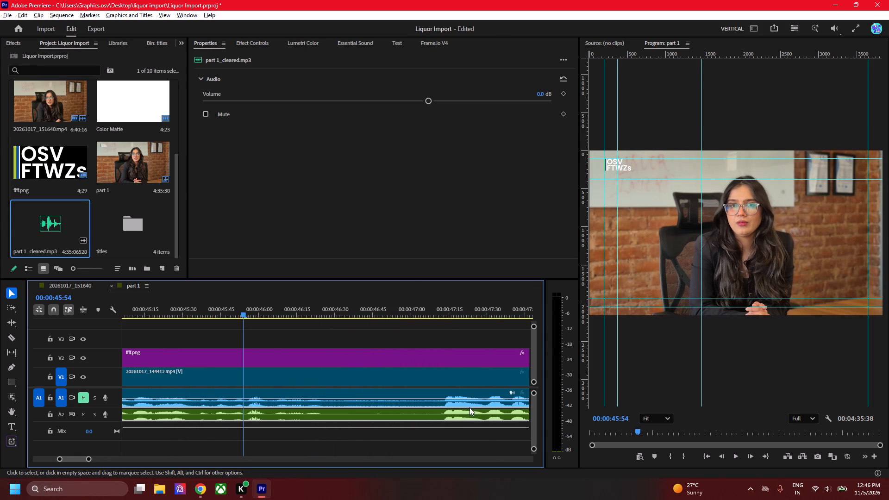
alt+scroll(470, 407, down, 8)
alt+scroll(470, 407, up, 1)
alt+scroll(470, 407, down, 12)
scroll(433, 414, down, 8)
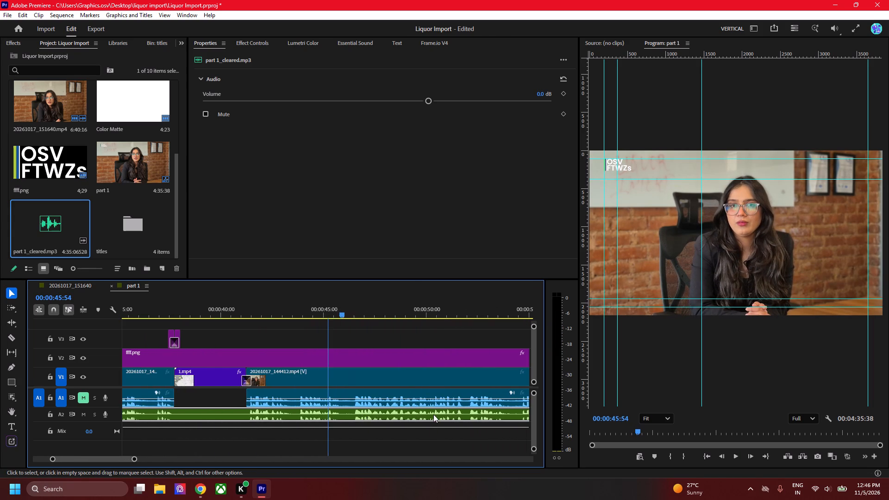
scroll(433, 414, down, 5)
key(space)
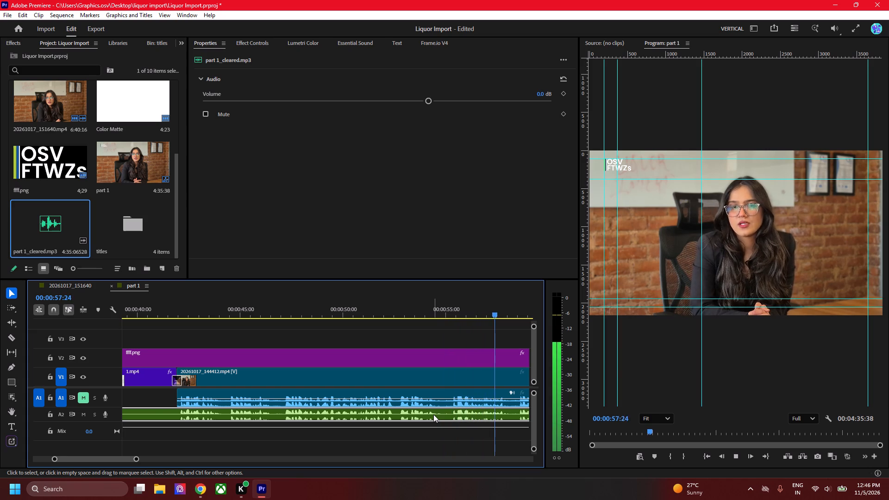
scroll(433, 414, down, 3)
scroll(334, 415, down, 10)
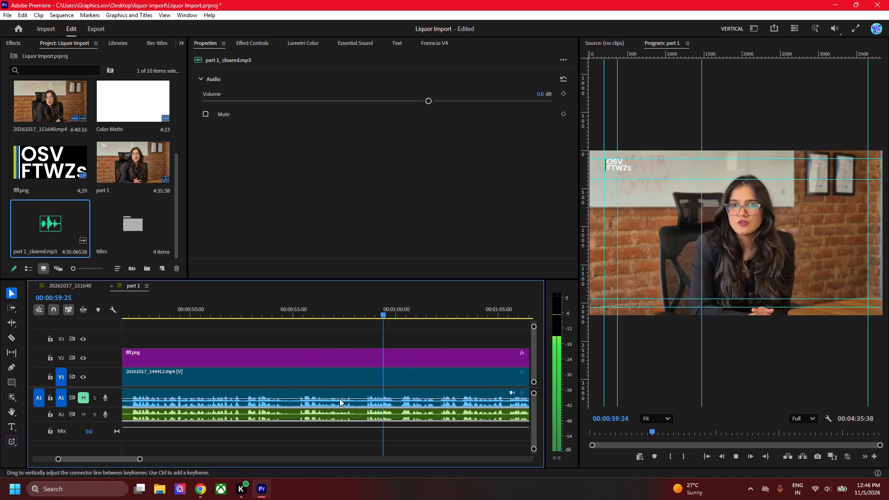
scroll(339, 399, down, 4)
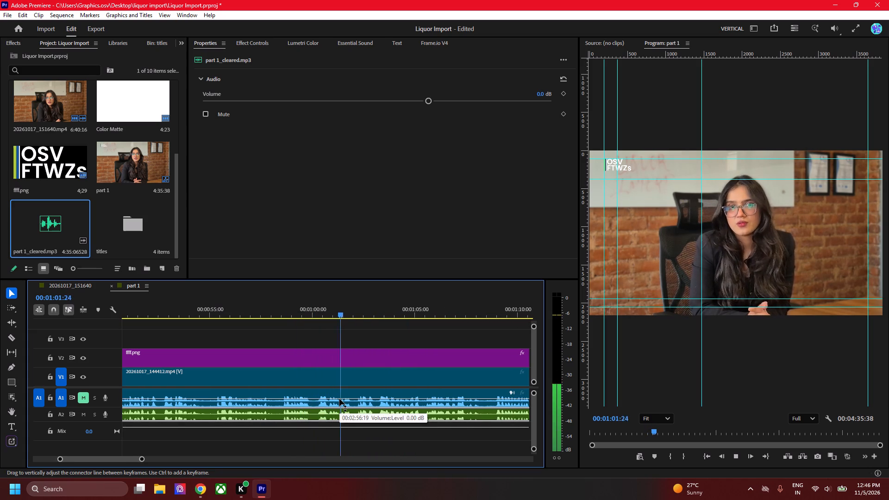
scroll(339, 399, down, 3)
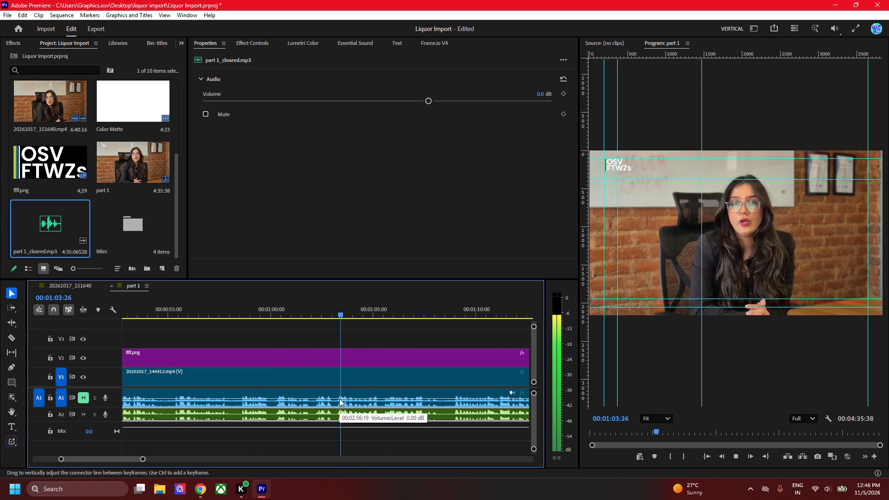
scroll(339, 399, down, 1)
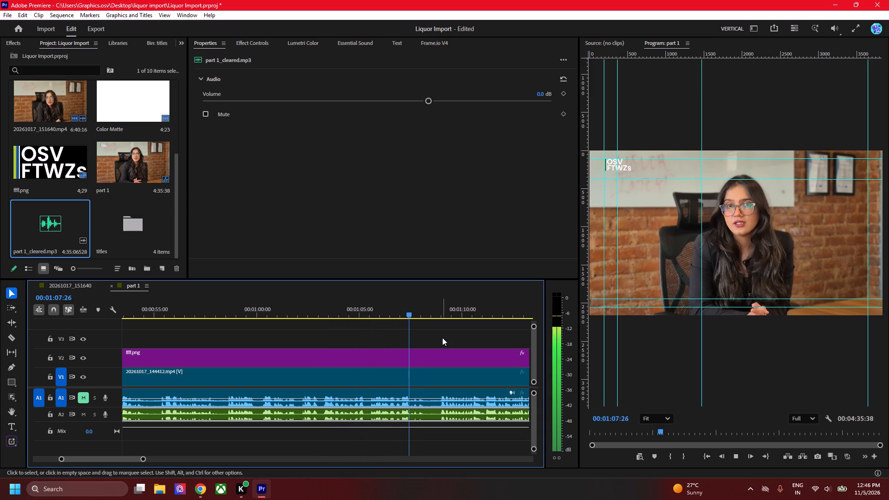
scroll(442, 337, down, 5)
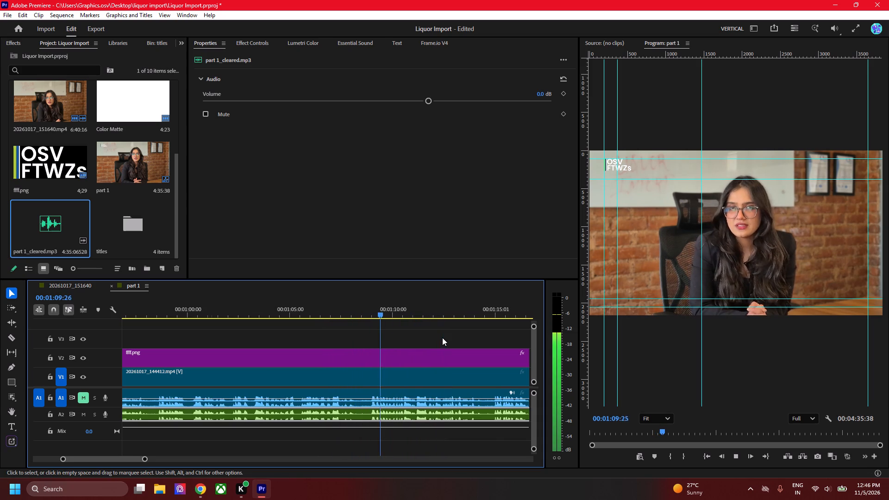
scroll(442, 337, down, 11)
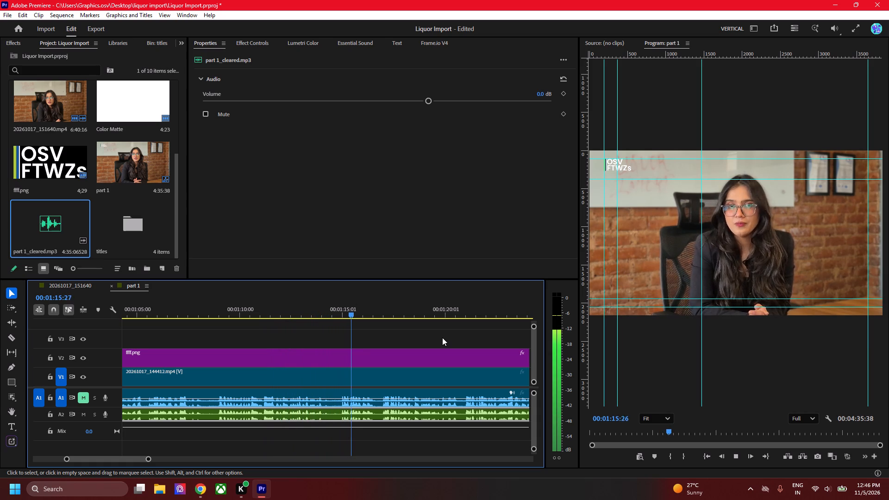
scroll(442, 337, down, 6)
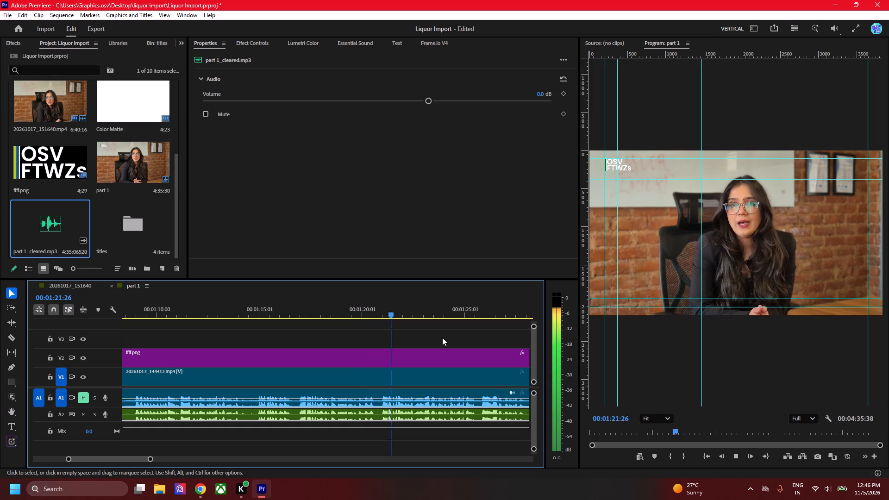
scroll(442, 337, down, 12)
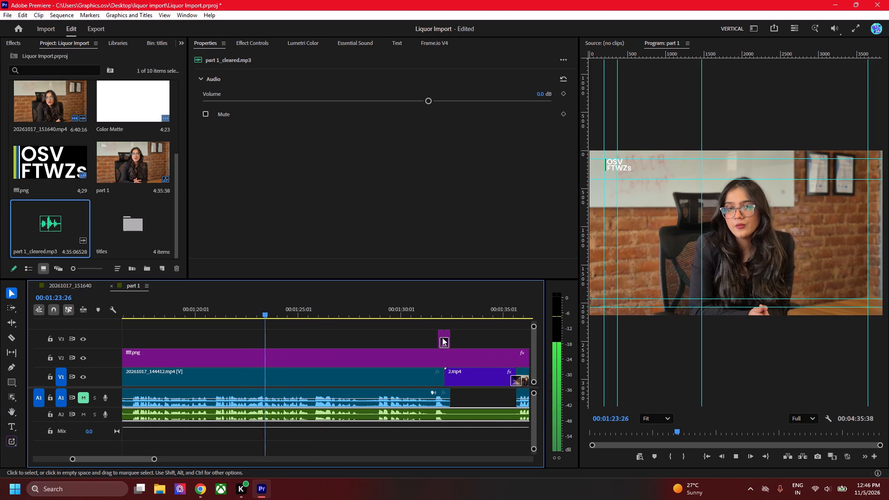
scroll(442, 337, down, 5)
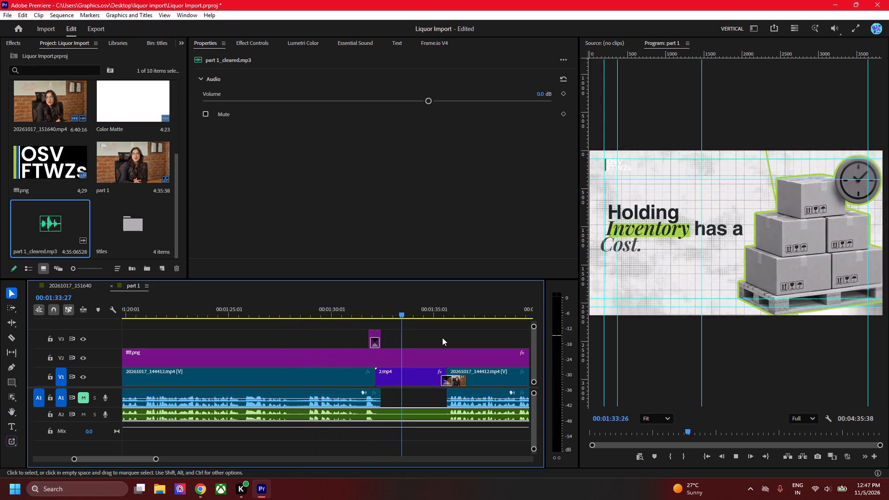
scroll(442, 337, down, 10)
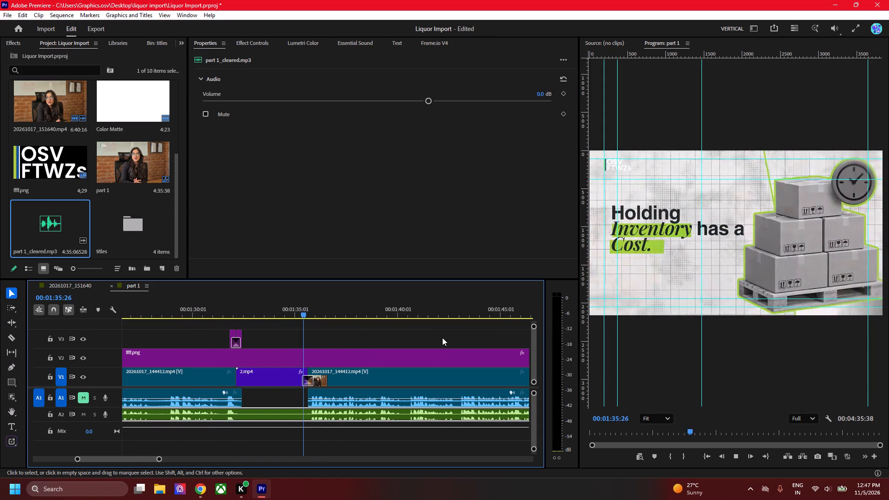
scroll(442, 337, down, 1)
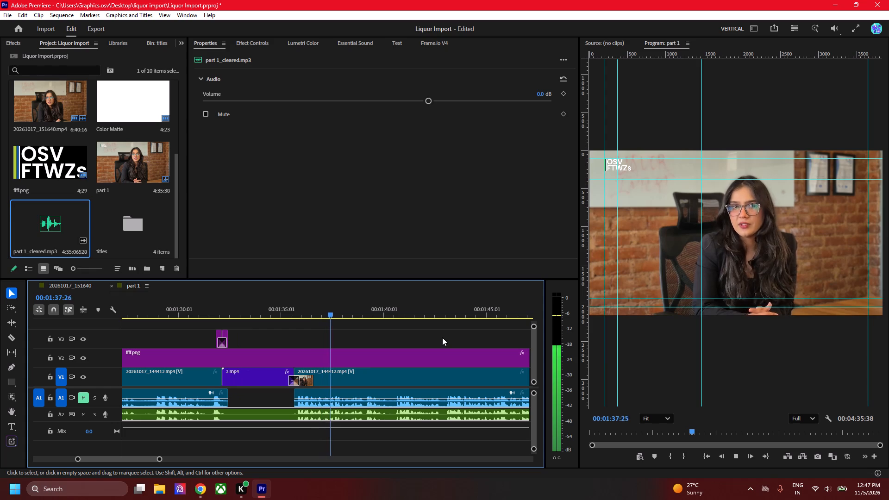
scroll(442, 337, down, 2)
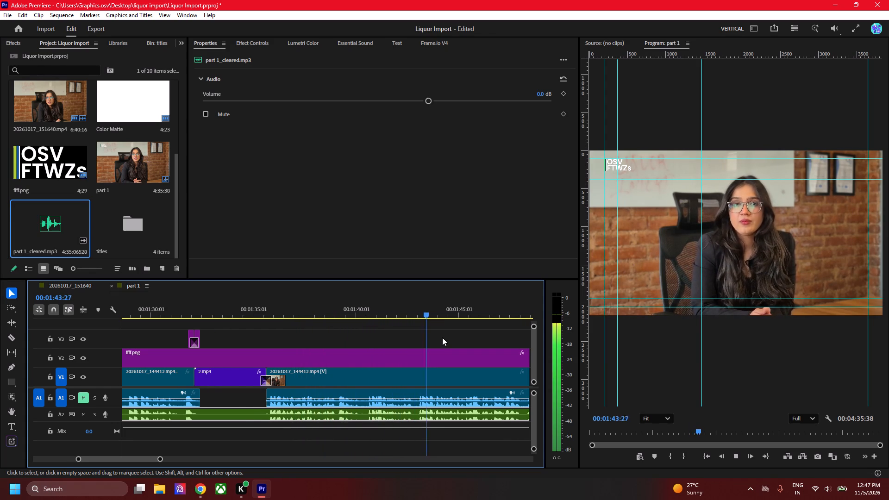
scroll(442, 337, down, 9)
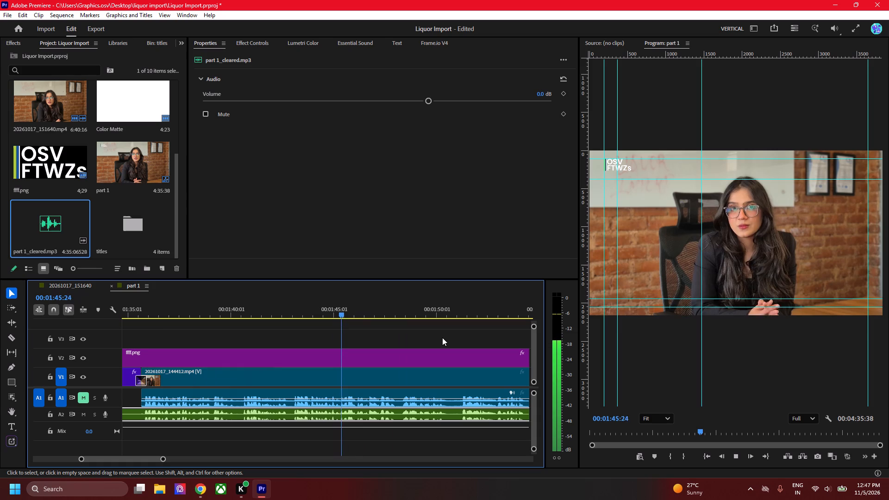
scroll(442, 337, down, 9)
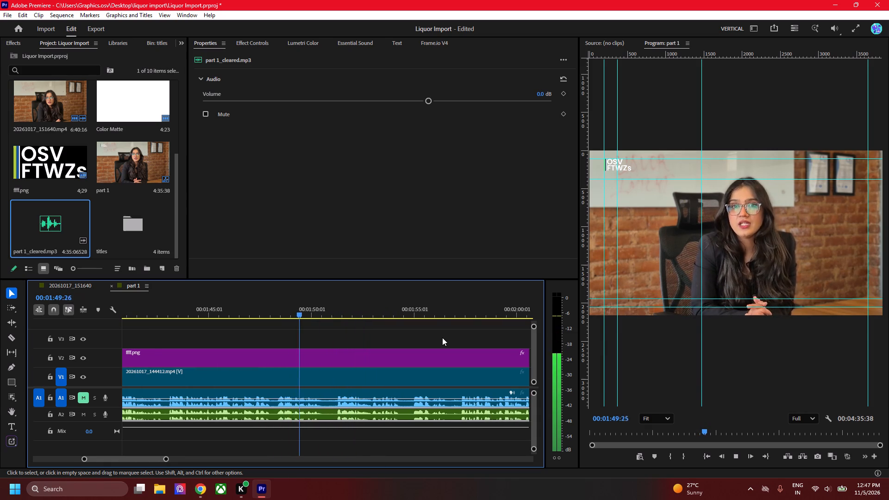
scroll(442, 337, down, 6)
alt+scroll(442, 337, down, 5)
alt+scroll(442, 337, up, 1)
alt+scroll(442, 337, down, 17)
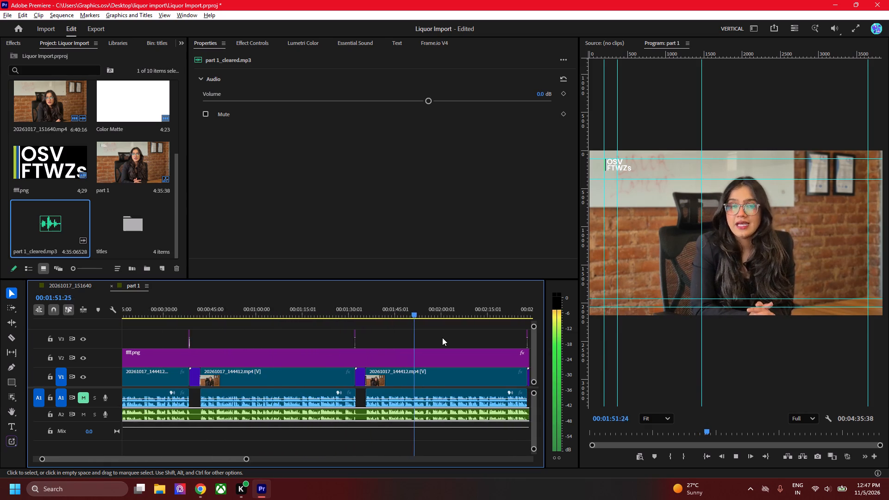
alt+scroll(442, 337, down, 3)
scroll(442, 337, down, 4)
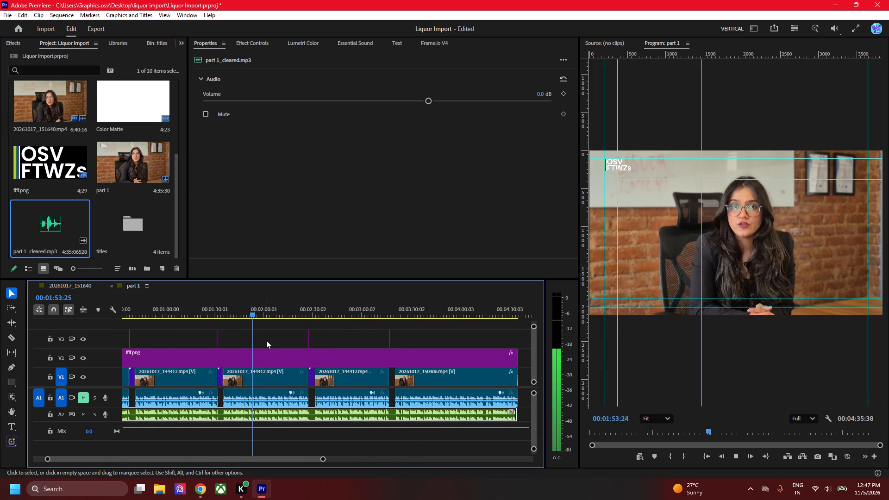
alt+scroll(267, 340, up, 17)
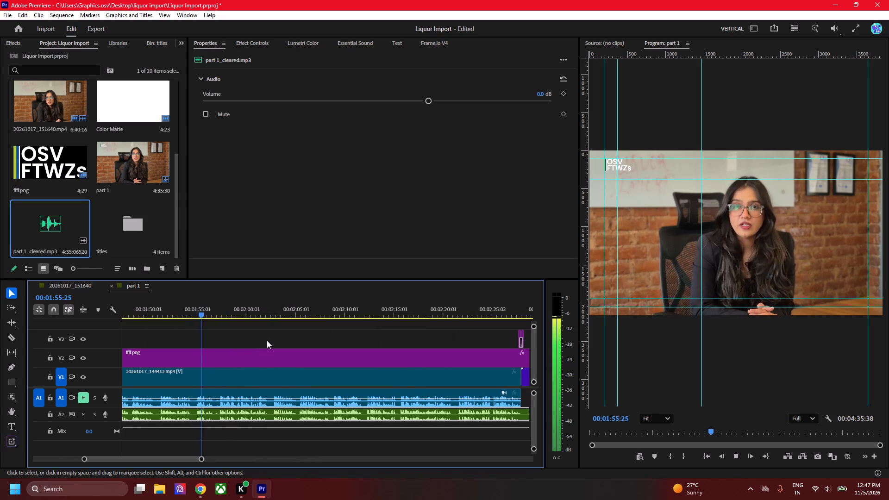
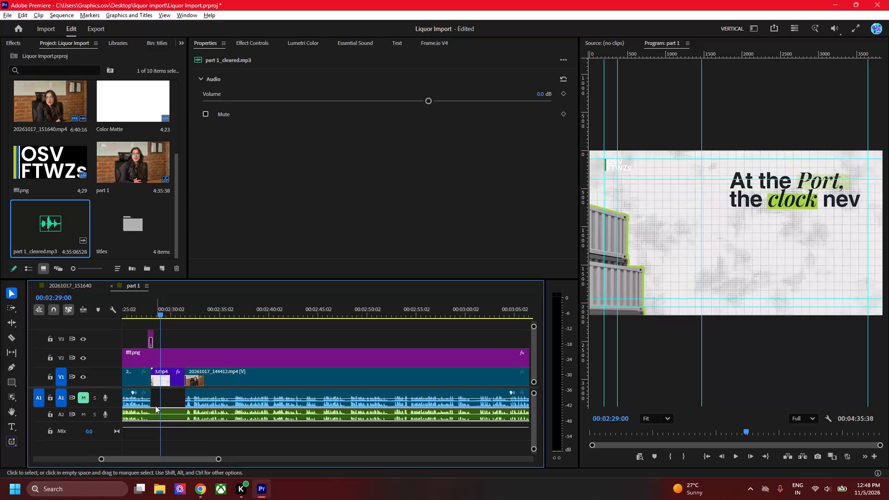
Compare the A1 and A2 waveforms around the 3.mp4 title clip and play past it to check the cleaned audio's sync.
alt+scroll(152, 408, up, 16)
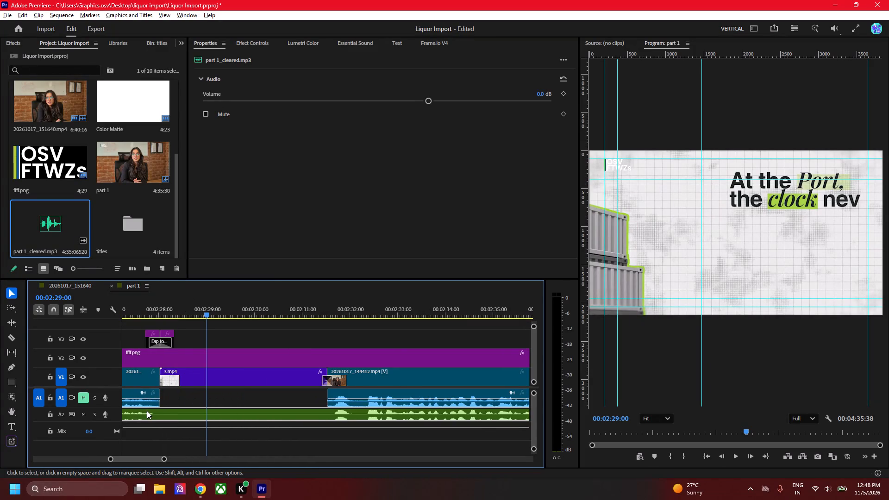
alt+scroll(147, 411, up, 8)
scroll(147, 411, up, 10)
alt+scroll(202, 423, down, 1)
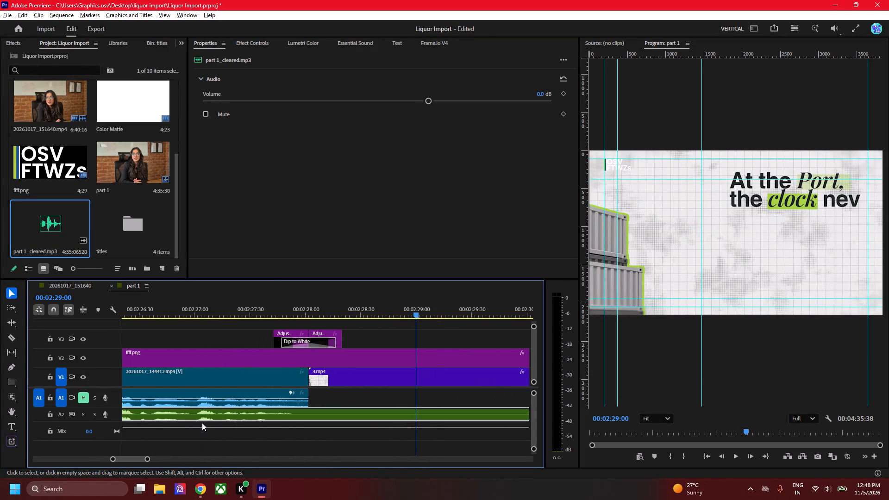
alt+scroll(202, 423, down, 16)
key(space)
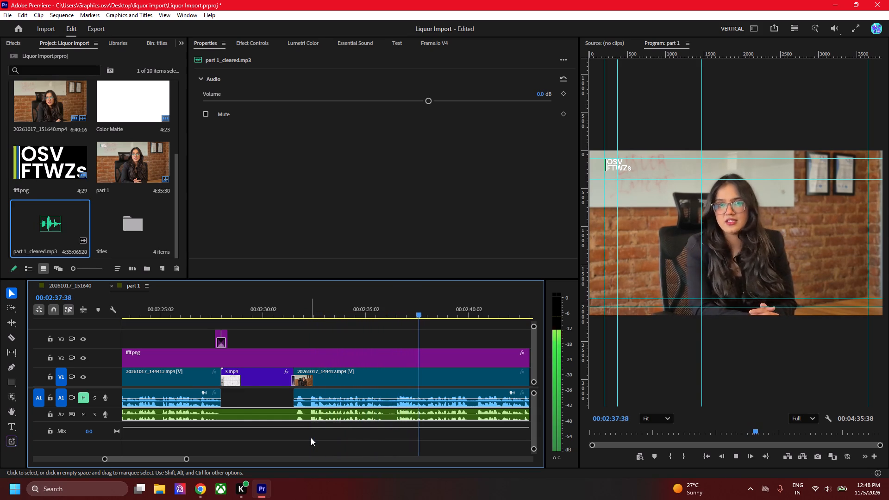
scroll(311, 437, down, 5)
key(space)
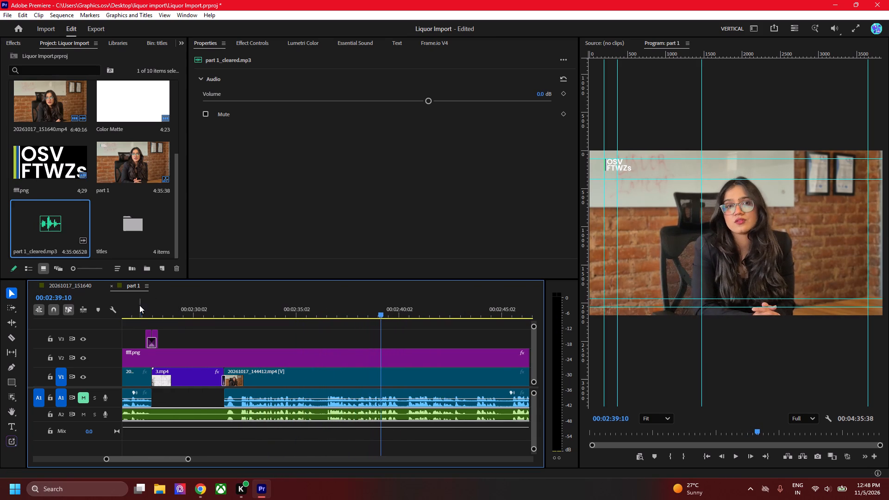
click(139, 305)
key(space)
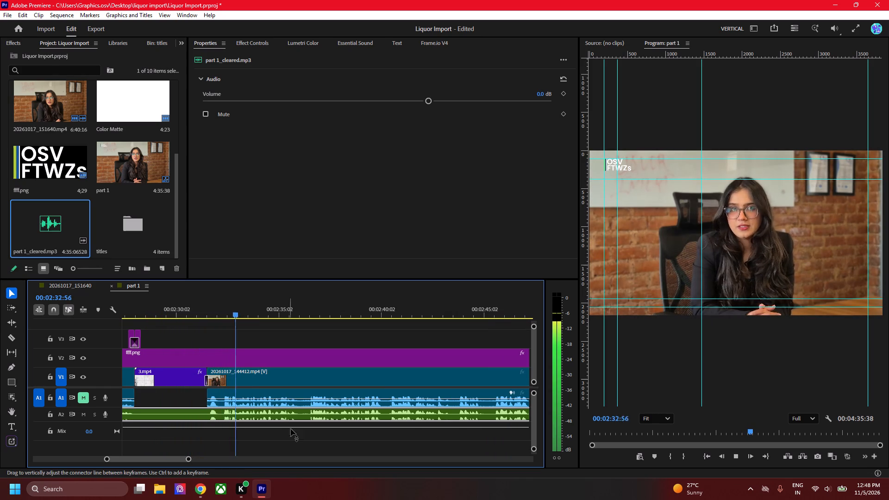
alt+scroll(296, 433, down, 10)
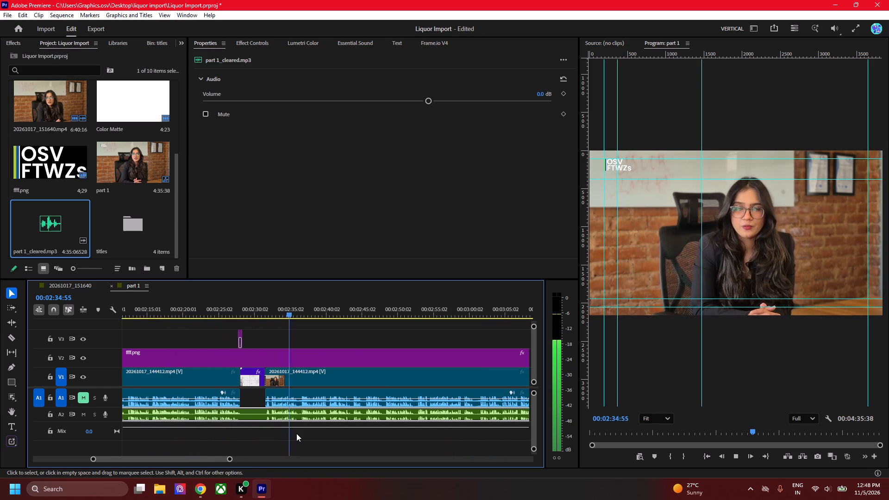
Save the Liquor Import project.
key(ctrl+s)
key(space)
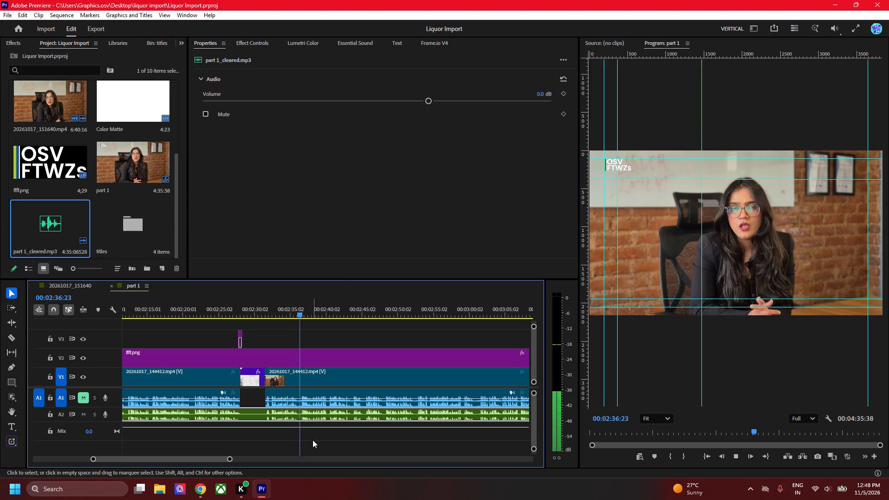
key(space)
key(ctrl+s)
key(space)
Continue playing part 1 after 3.mp4 to about 2:53, checking the cleaned audio against the speaker's lip movement.
scroll(313, 440, down, 5)
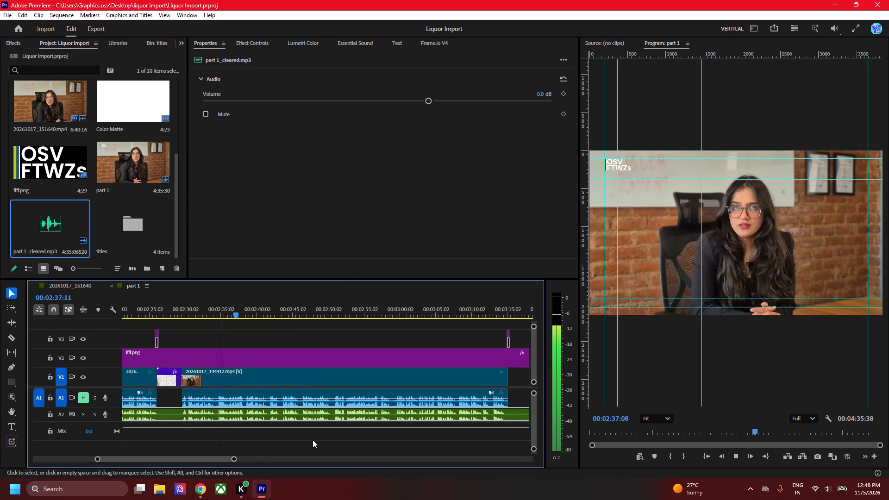
scroll(313, 440, down, 3)
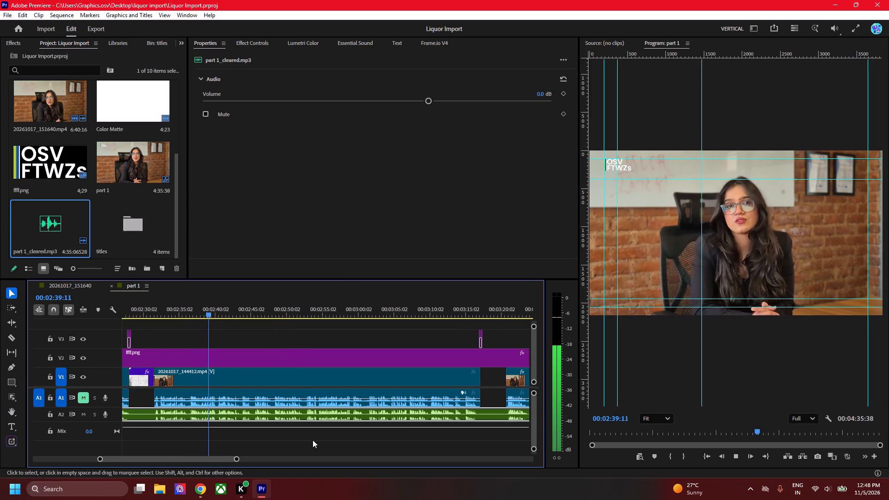
scroll(333, 428, up, 4)
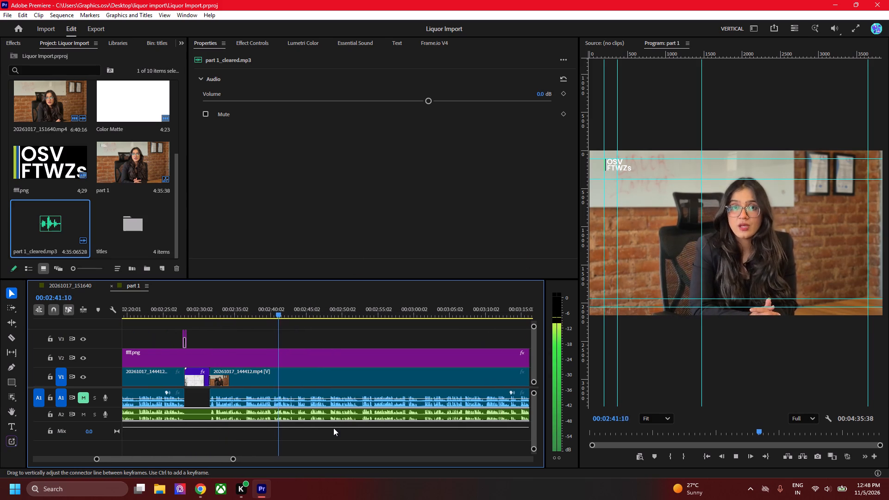
scroll(333, 428, down, 4)
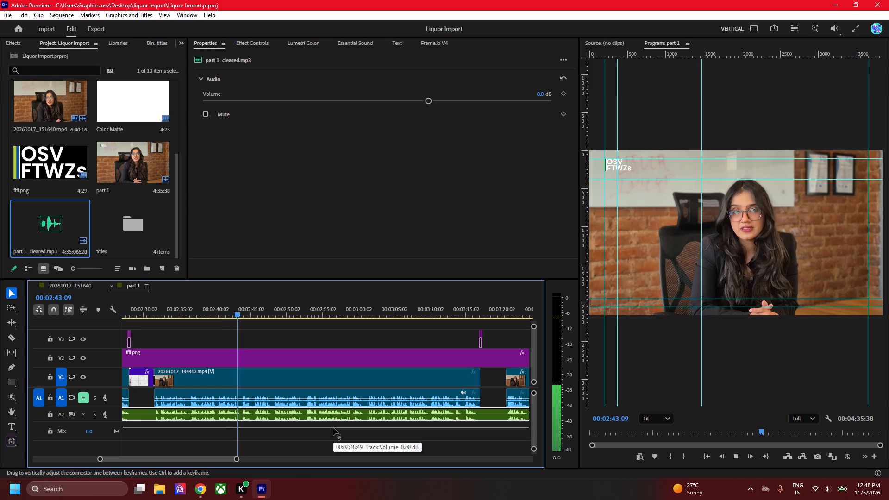
scroll(333, 428, up, 2)
scroll(333, 428, down, 3)
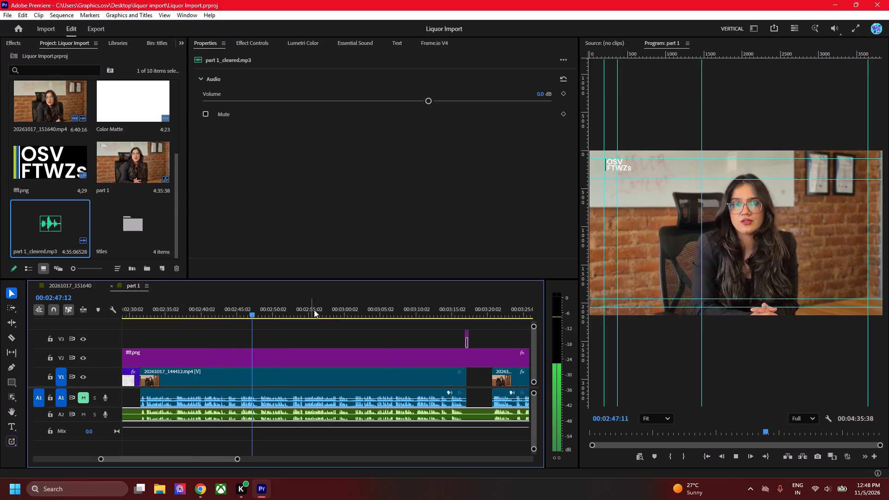
scroll(756, 223, down, 1)
scroll(756, 223, up, 1)
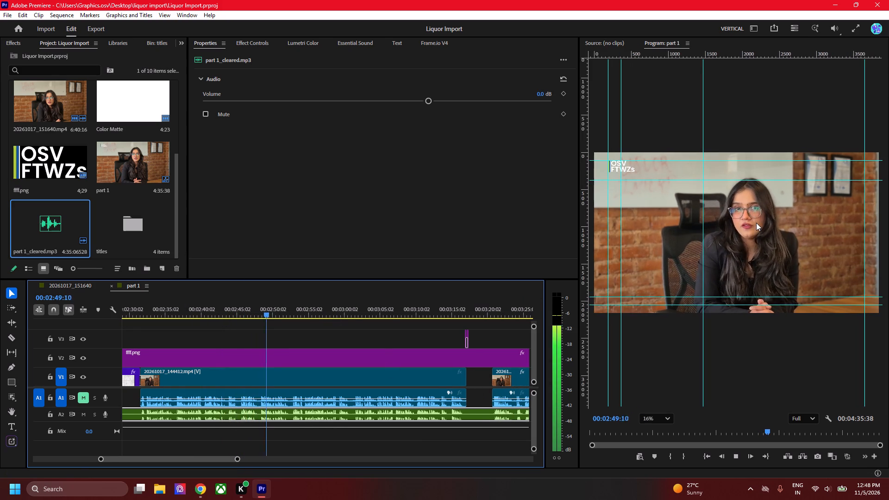
scroll(756, 223, up, 1)
scroll(289, 436, up, 2)
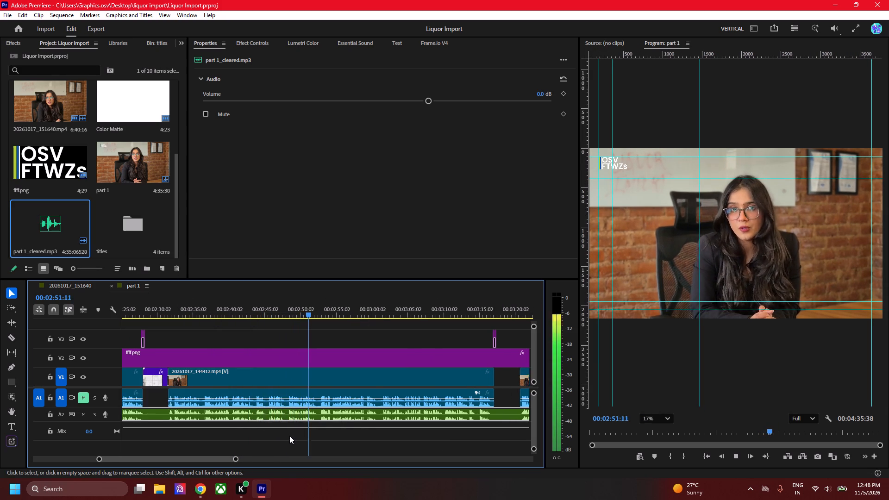
scroll(289, 436, up, 2)
scroll(373, 408, down, 6)
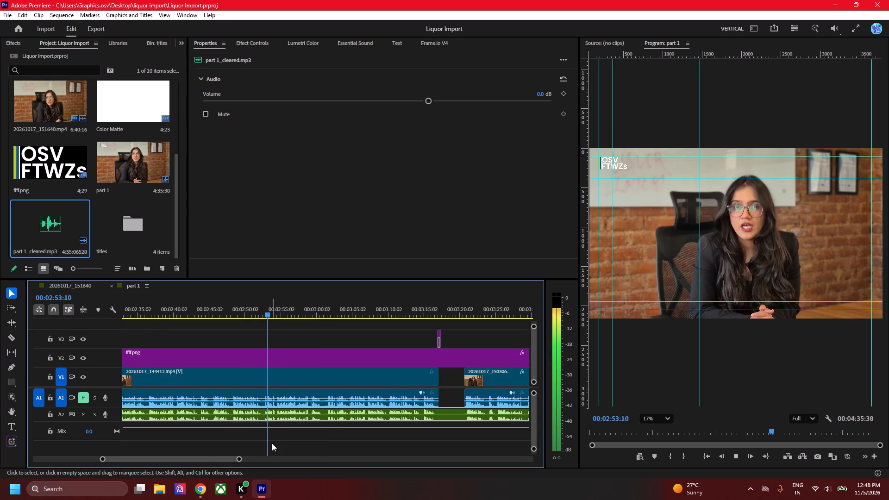
key(space)
scroll(69, 212, down, 4)
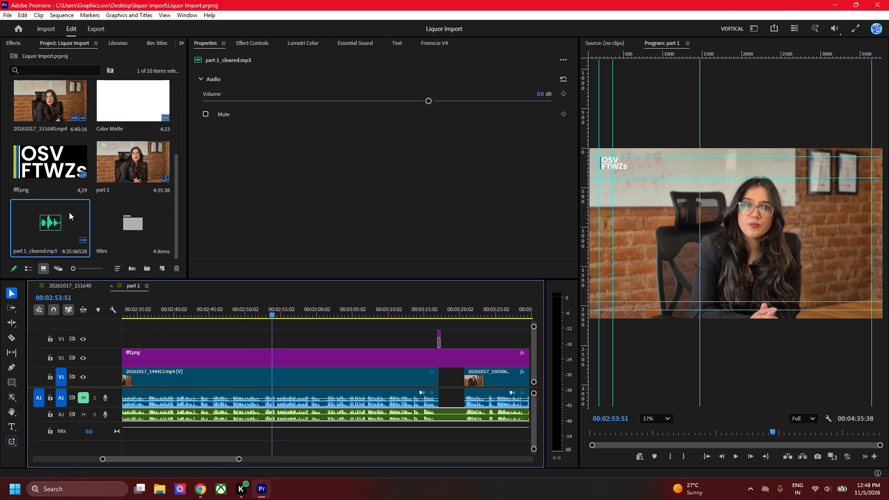
Import the calm-soft background music from the bg folder and place it on A2 at the start of sequence 20261017_151640.
click(72, 287)
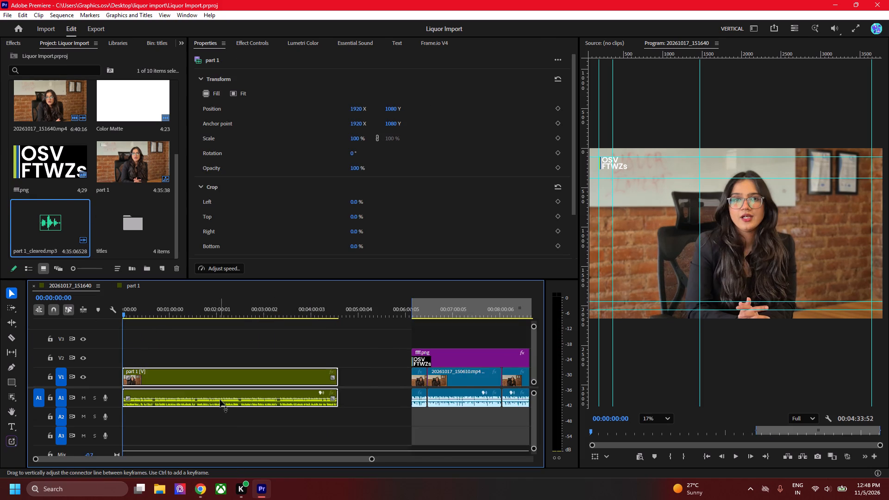
alt+scroll(220, 400, down, 4)
key(ctrl+i)
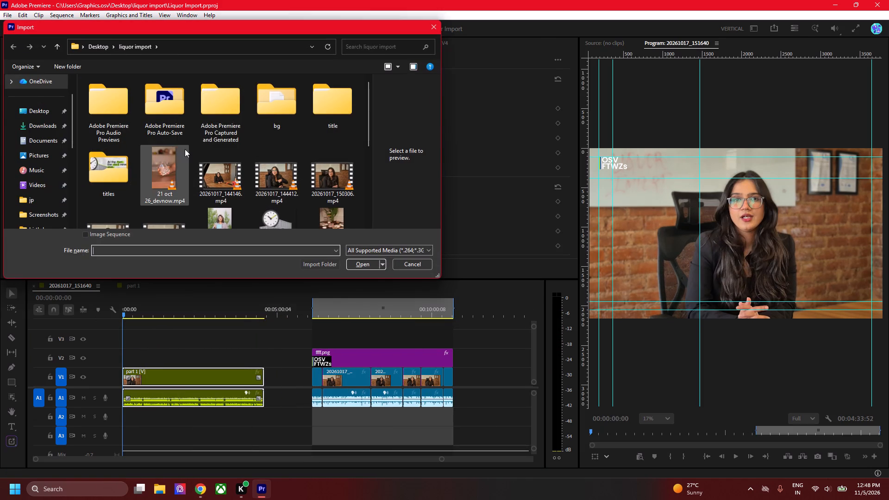
double_click(298, 100)
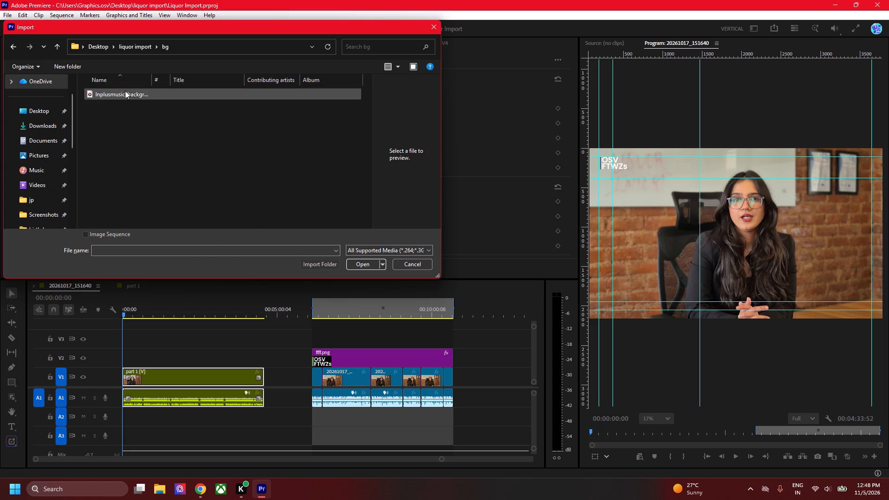
click(125, 91)
click(363, 266)
drag(123, 119, 120, 414)
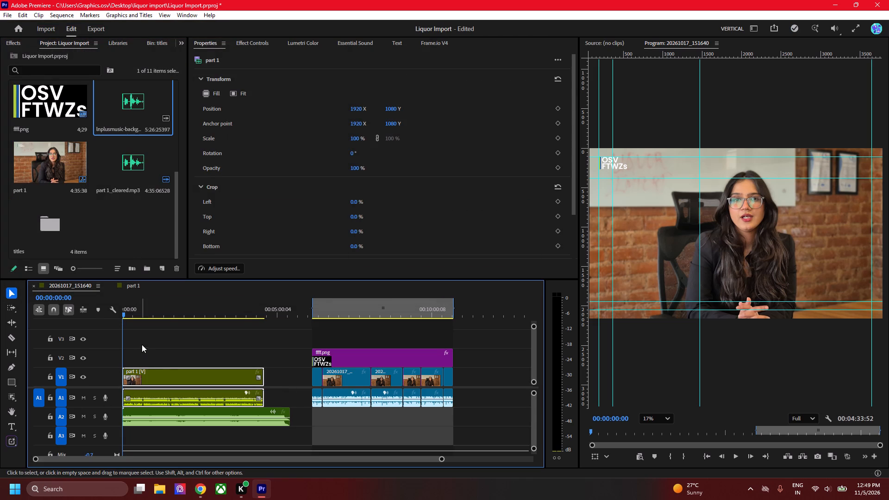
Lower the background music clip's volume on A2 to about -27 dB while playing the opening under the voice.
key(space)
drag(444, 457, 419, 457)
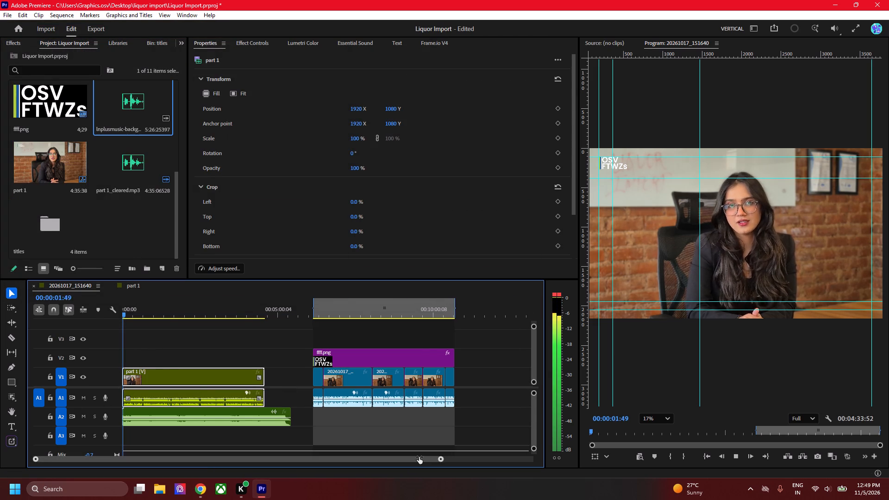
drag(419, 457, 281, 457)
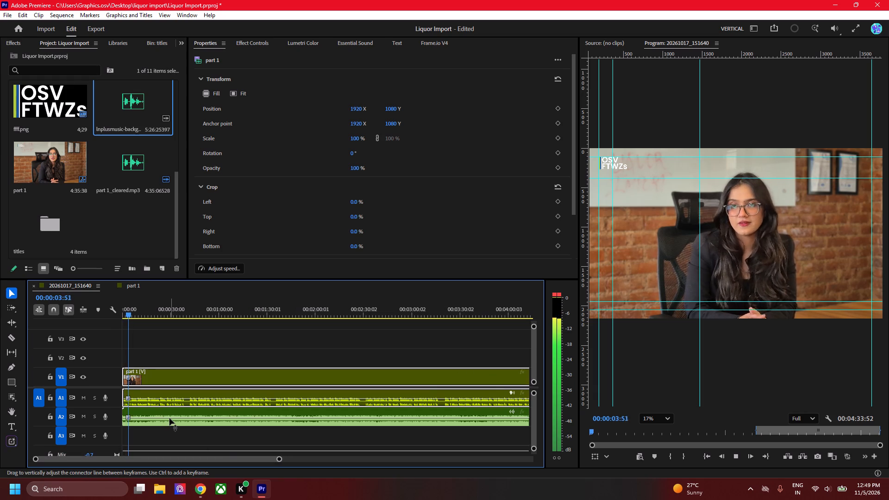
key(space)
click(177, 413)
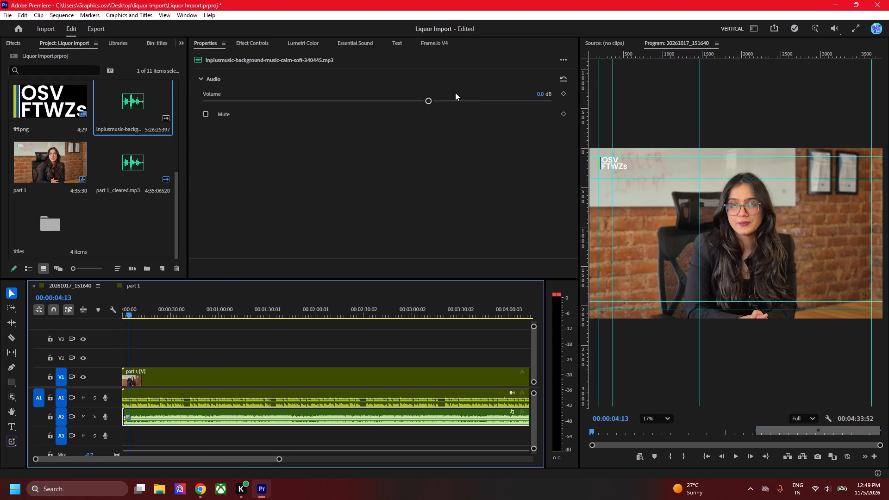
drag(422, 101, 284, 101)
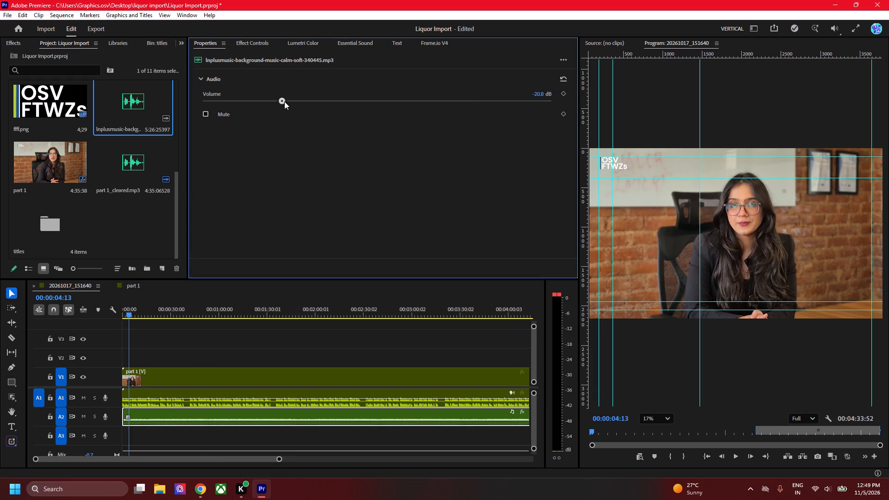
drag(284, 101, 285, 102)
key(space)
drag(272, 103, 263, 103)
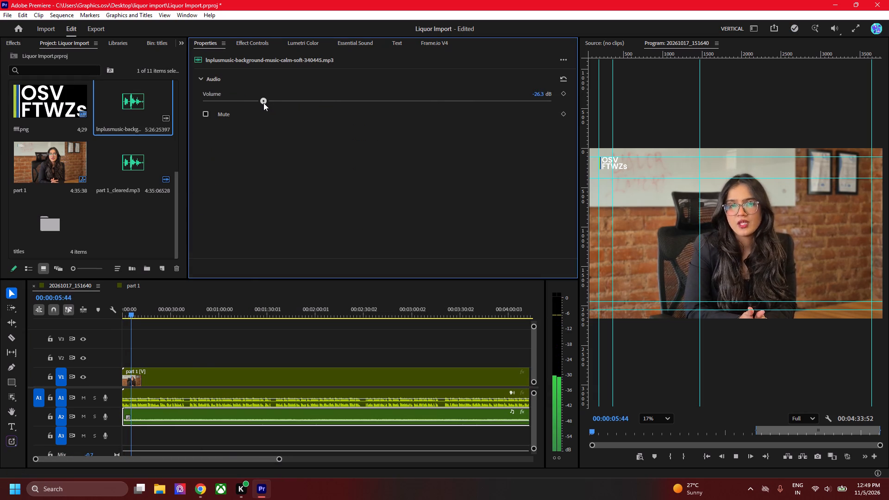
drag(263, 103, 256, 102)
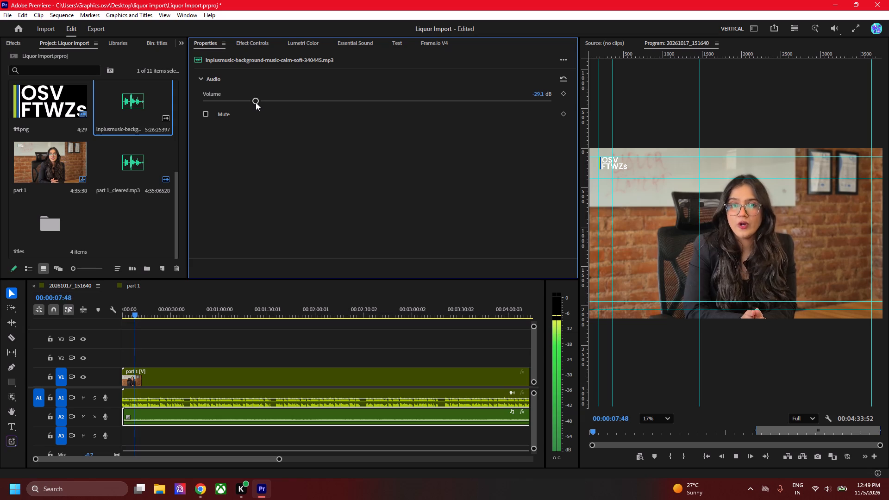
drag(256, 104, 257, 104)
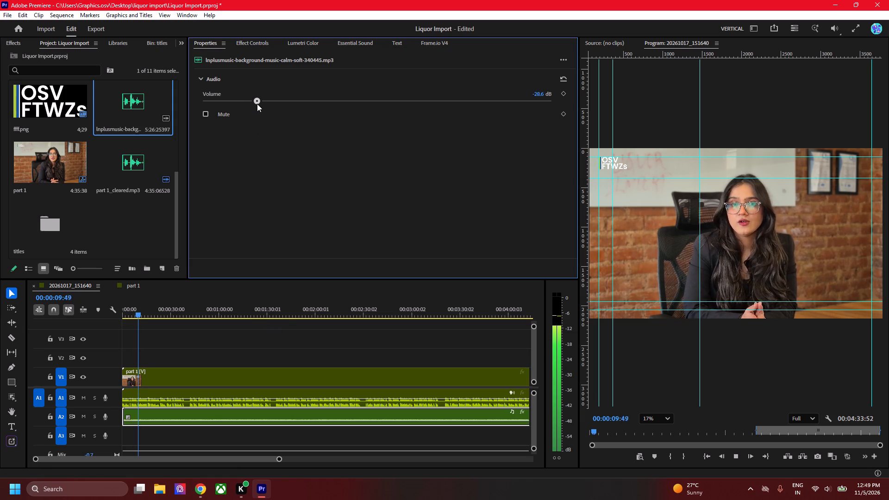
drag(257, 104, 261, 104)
Play the sequence from about 1:10 and set the A2 background music clip's volume to -30 dB.
click(232, 314)
key(space)
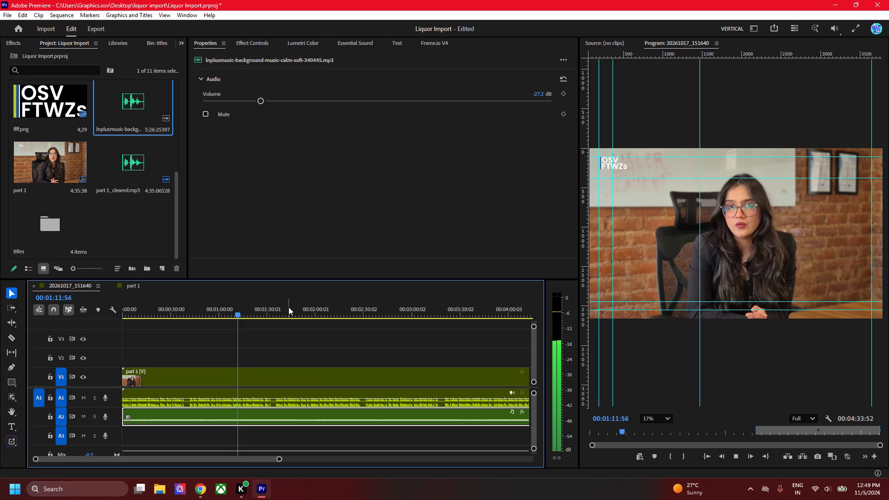
click(536, 96)
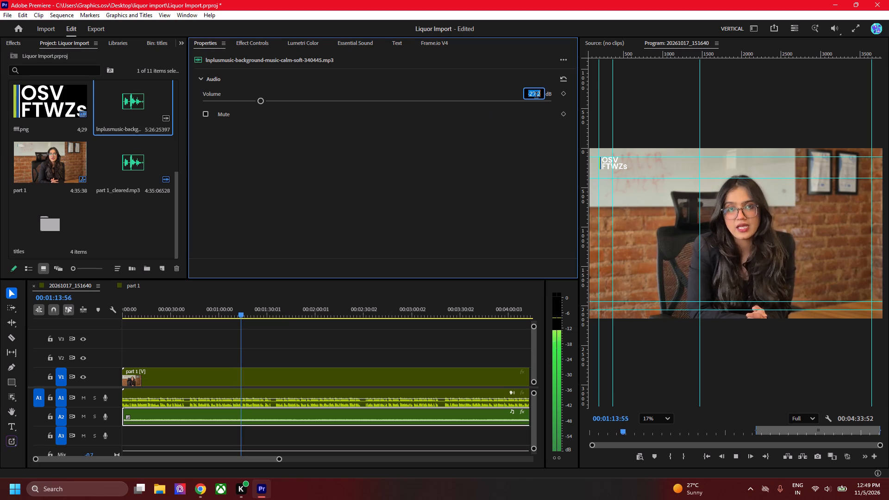
key(minus)
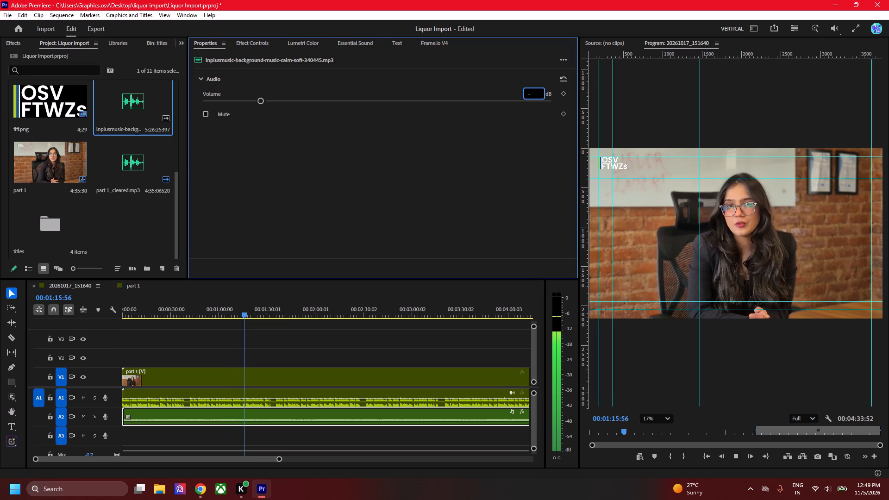
text(30)
key(Return)
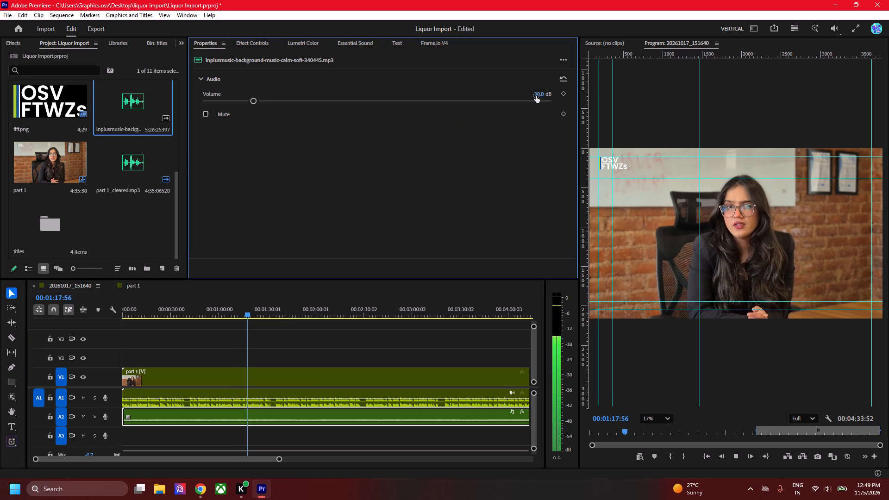
click(453, 156)
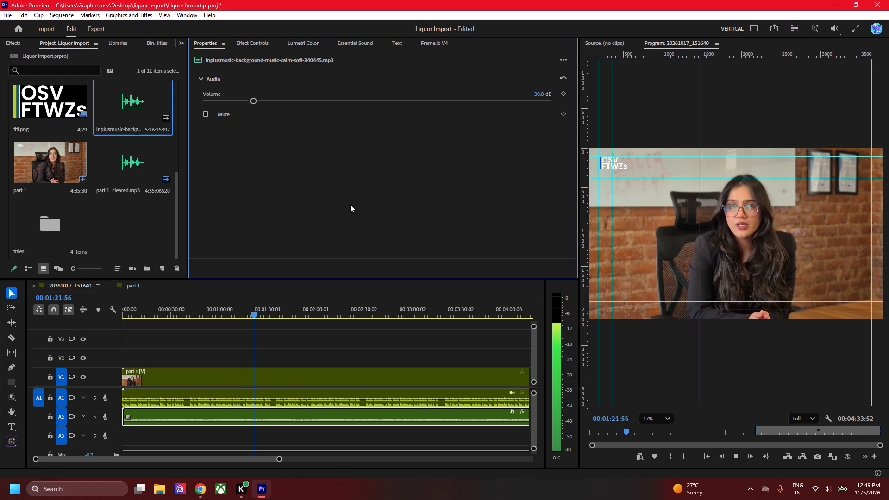
Play from about 1:31 through the "Holding Inventory has a Cost" title to check the music level where the voice pauses.
click(274, 307)
drag(274, 307, 269, 307)
key(space)
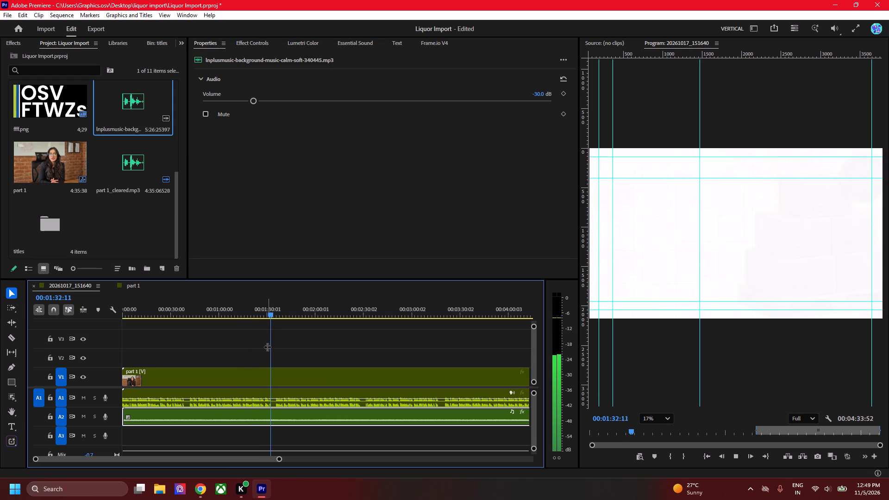
alt+scroll(282, 379, up, 10)
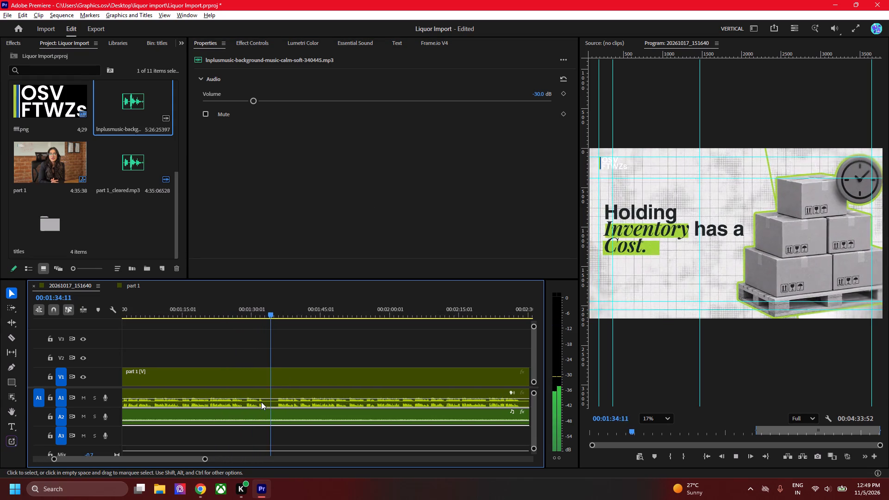
alt+scroll(261, 402, up, 10)
key(space)
click(251, 416)
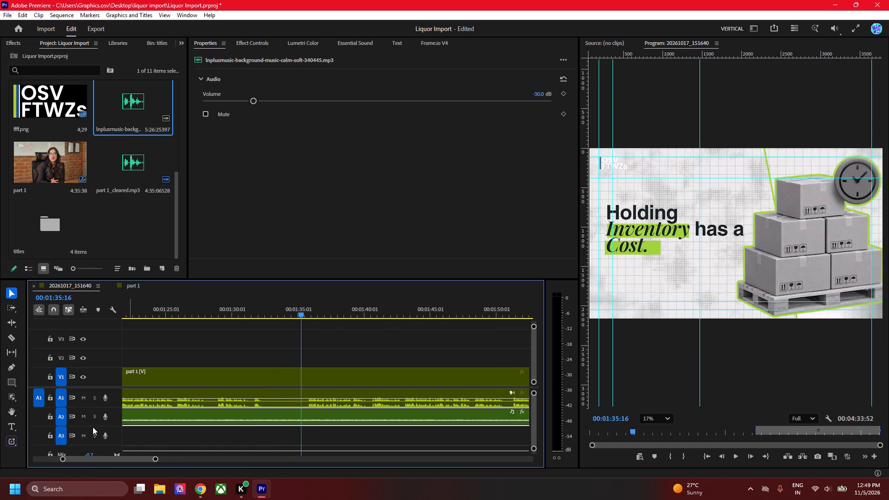
Enlarge track A2 and add four volume keyframes to the music clip, two near 1:32 and two near 1:36, bracketing the voice pause.
drag(89, 426, 82, 439)
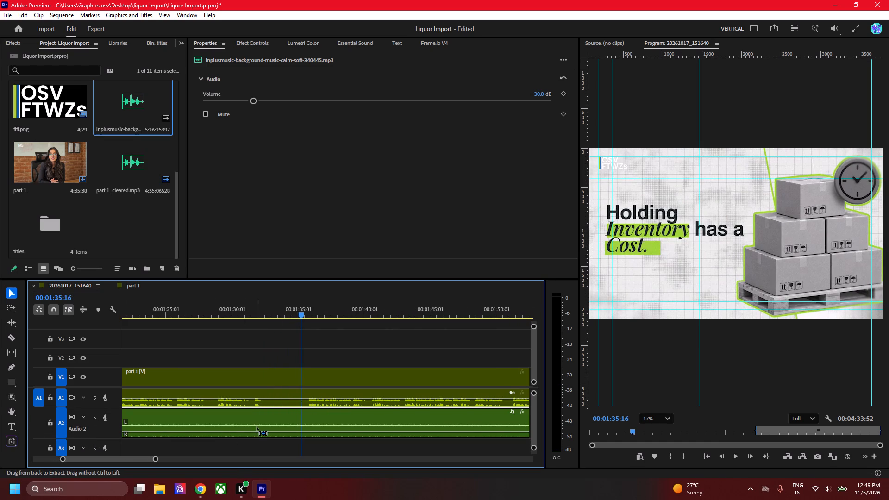
ctrl+click(250, 425)
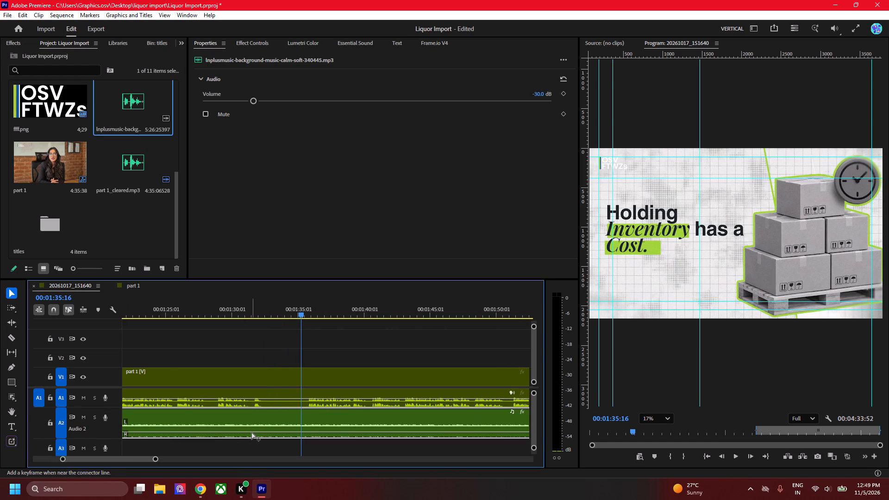
ctrl+click(251, 432)
ctrl+click(258, 432)
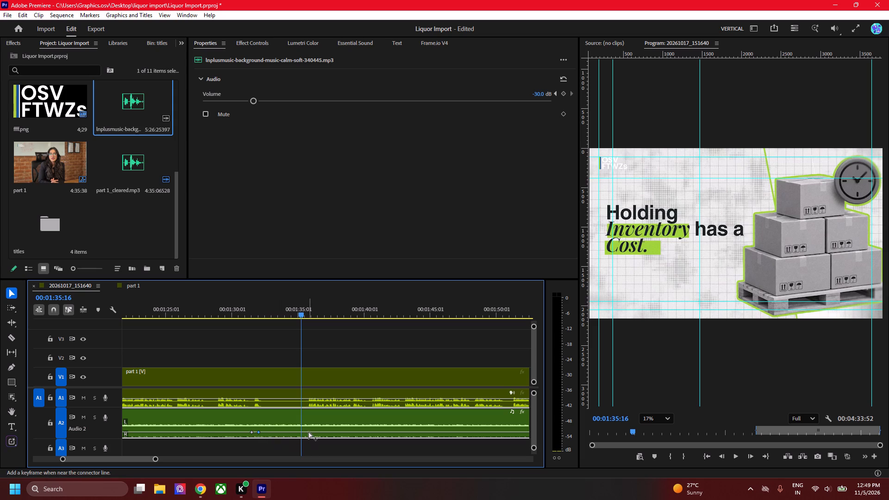
ctrl+click(313, 431)
ctrl+click(307, 431)
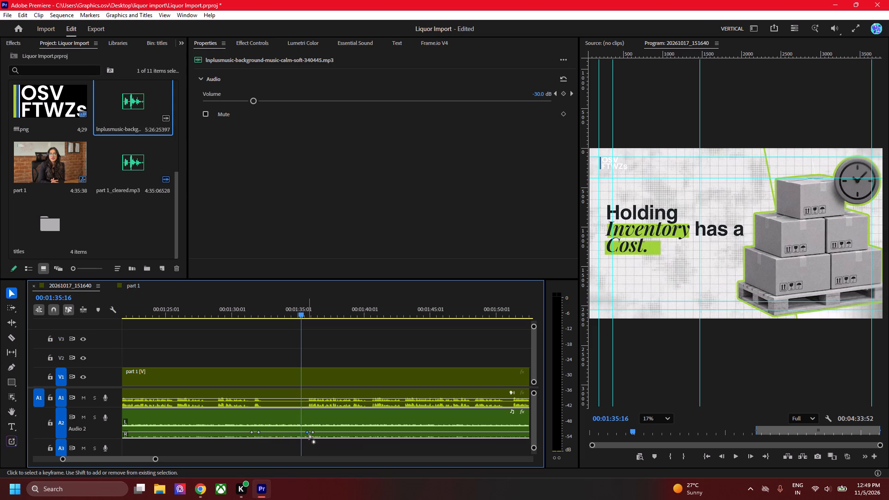
Raise the two inner volume keyframes of the A2 music clip together to about -22.1 dB.
click(307, 433)
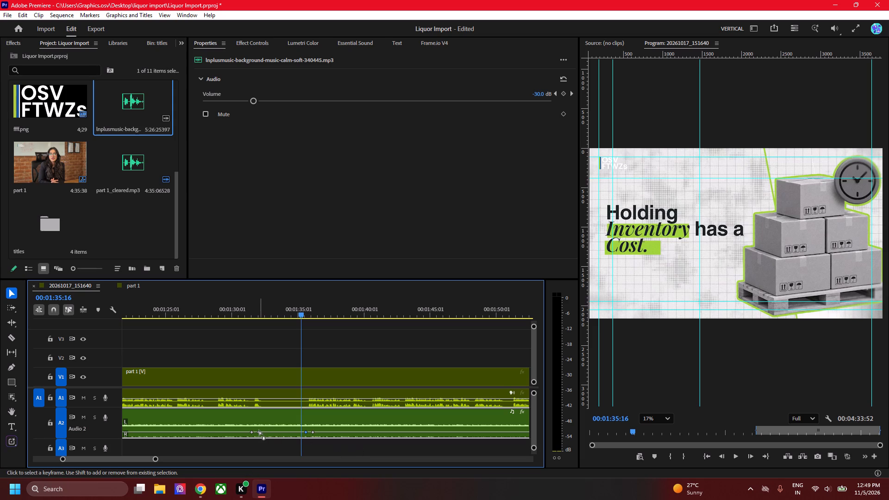
shift+click(260, 433)
key(Up)
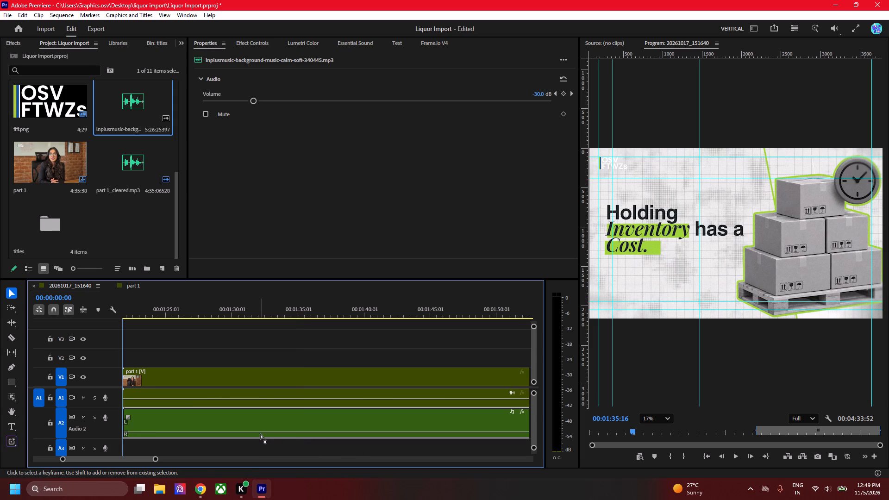
alt+scroll(260, 434, down, 16)
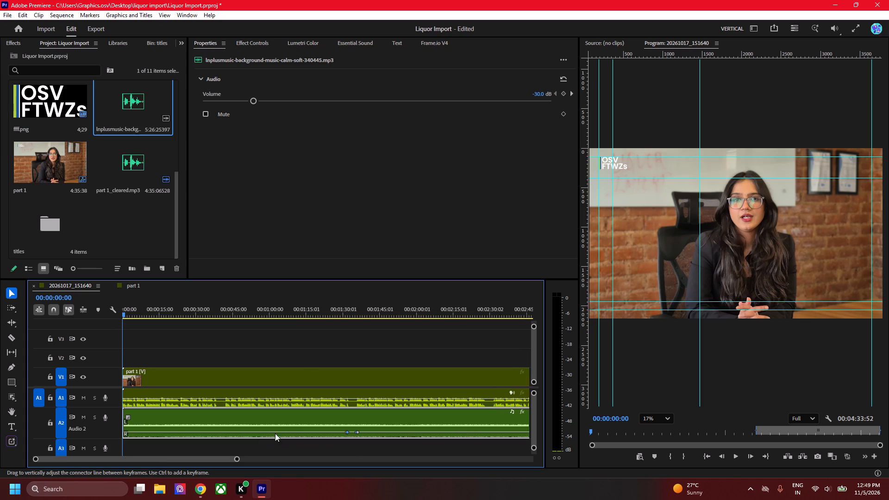
alt+scroll(360, 431, up, 18)
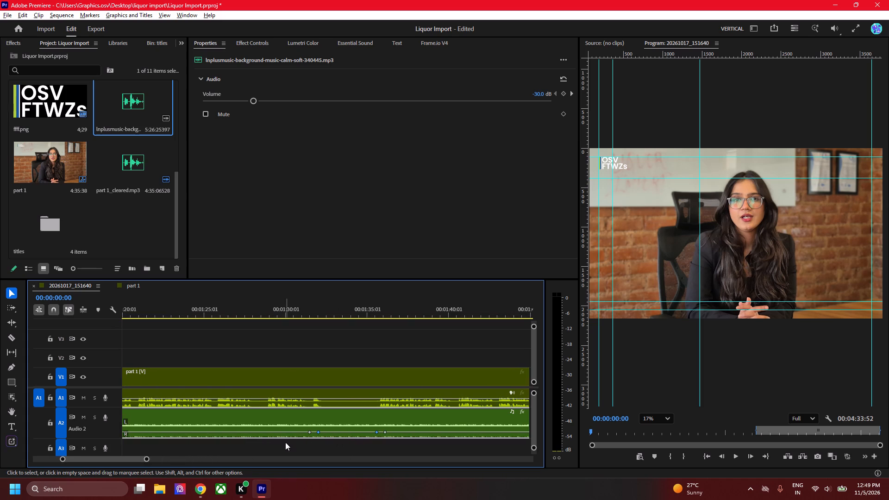
alt+scroll(310, 437, up, 2)
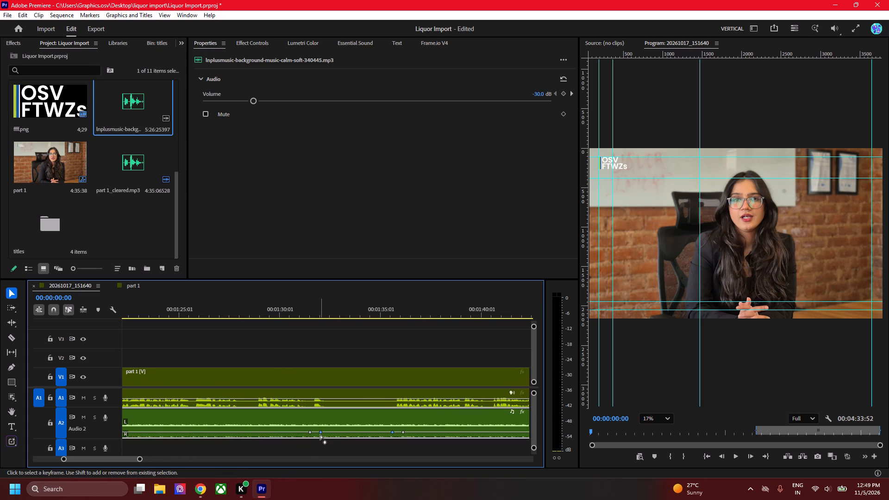
click(320, 434)
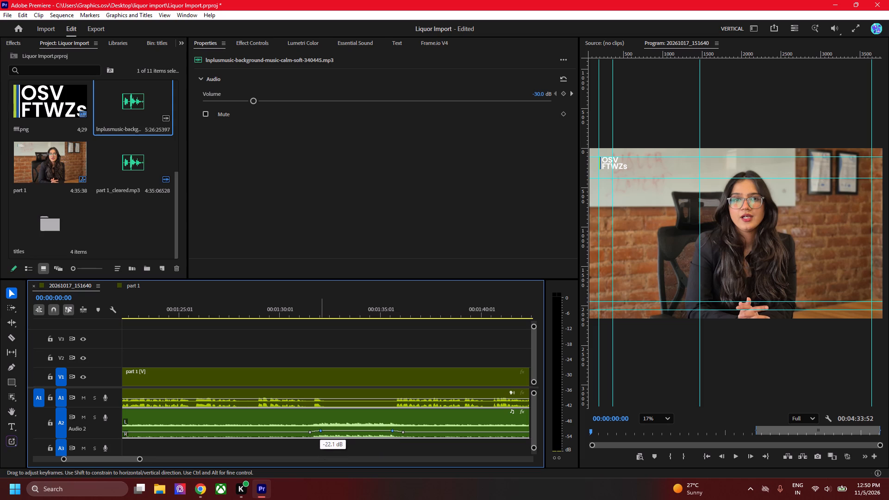
Play from about 1:31 through the "Holding Inventory has a Cost" title to check the raised music level.
click(297, 302)
key(space)
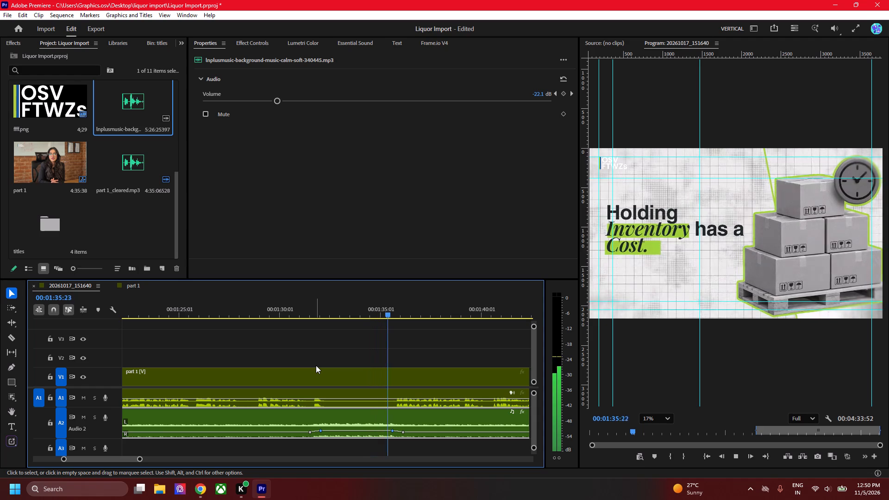
key(space)
Copy the music clip's volume Level keyframes from around the "Holding Inventory has a Cost" title.
alt+scroll(368, 363, down, 2)
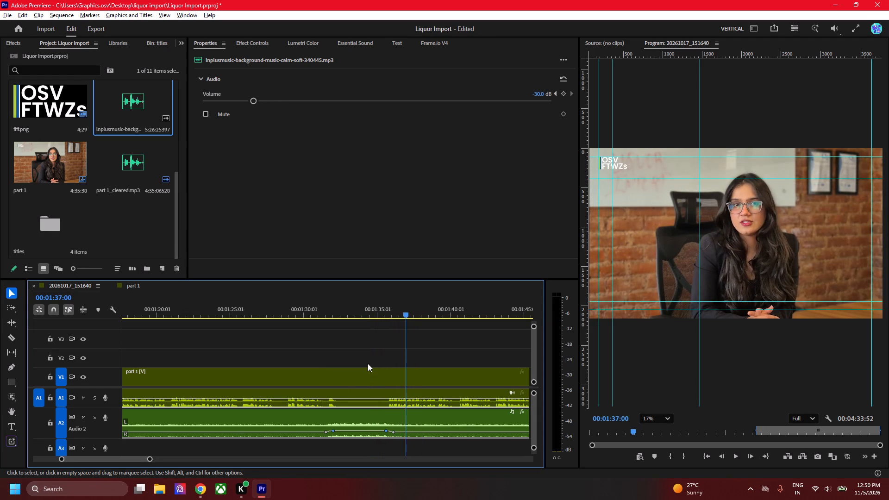
alt+scroll(368, 363, down, 4)
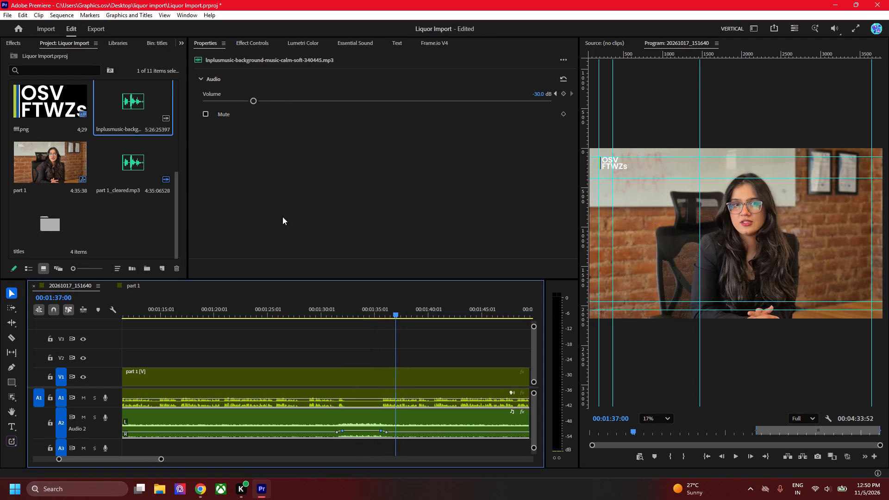
click(250, 40)
drag(456, 126, 430, 107)
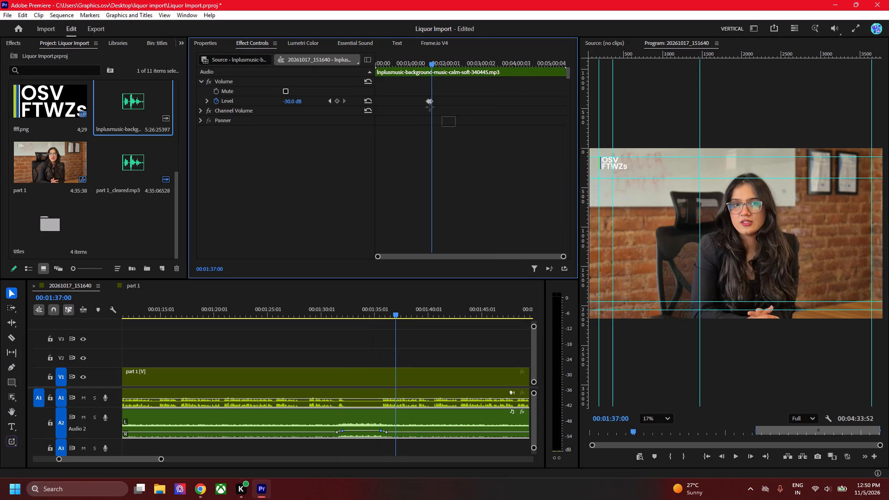
drag(430, 107, 407, 91)
key(ctrl+c)
Lock track A1 and paste the copied Level keyframes onto the music clip at 02:27:35, just before the "At the Port" title.
scroll(411, 352, down, 3)
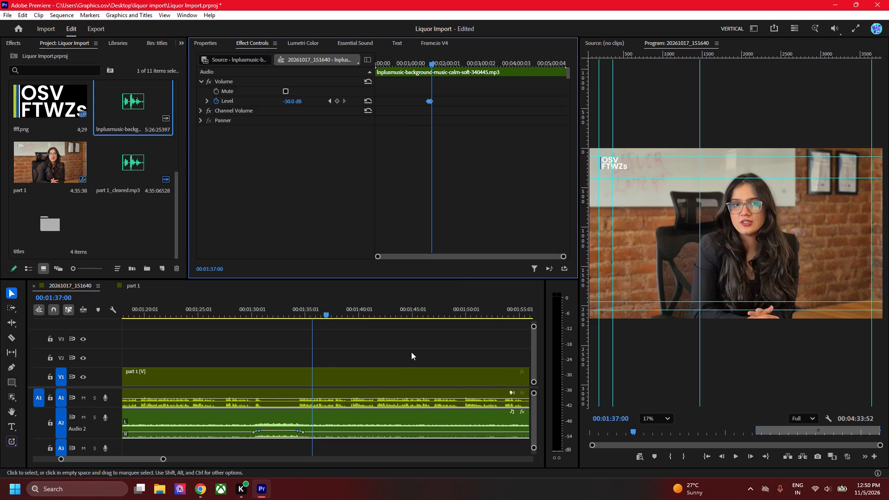
scroll(411, 352, down, 20)
scroll(411, 352, down, 11)
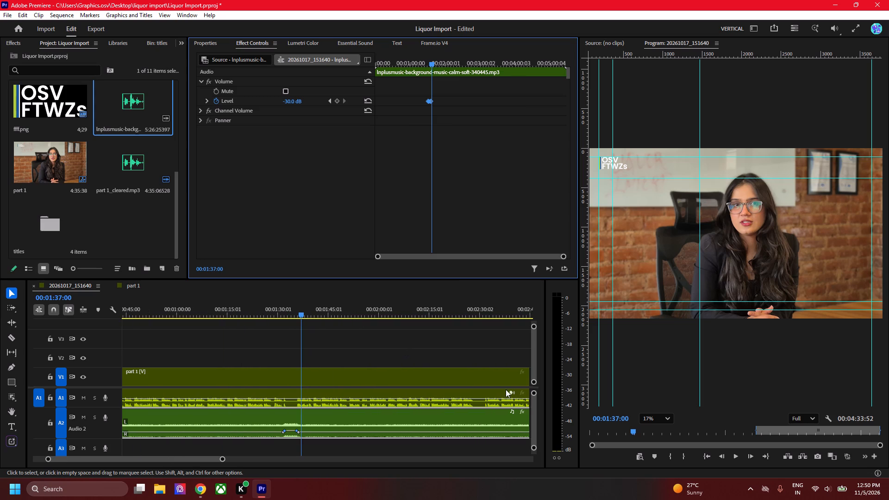
drag(465, 308, 474, 308)
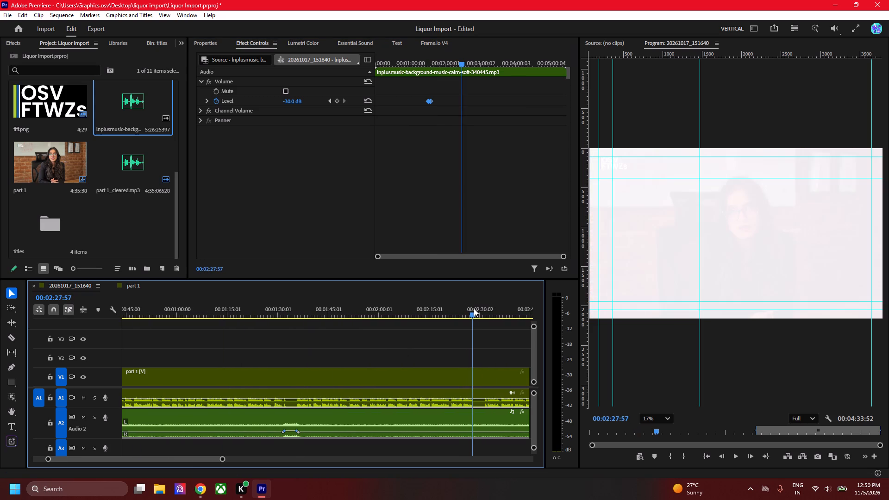
drag(474, 308, 474, 310)
alt+scroll(473, 344, up, 11)
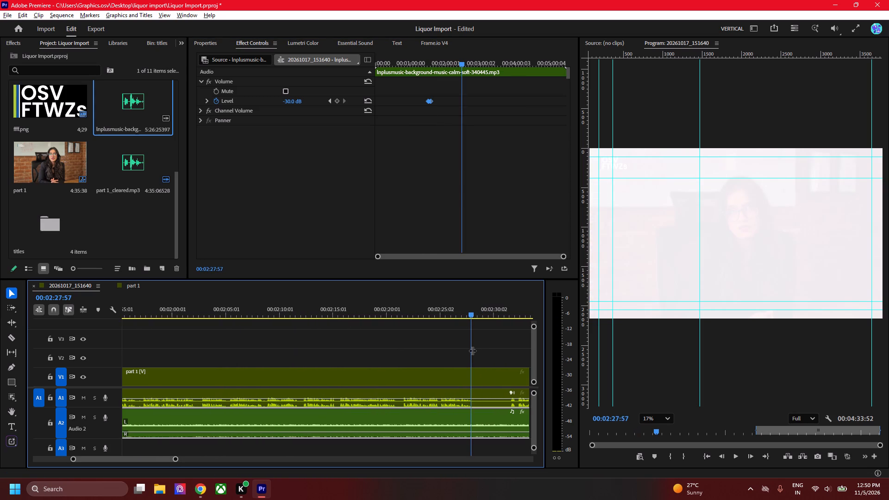
click(471, 311)
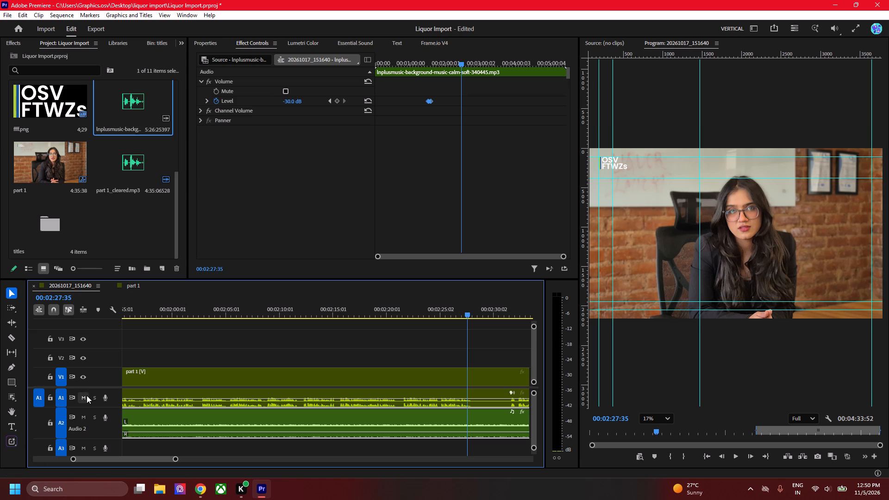
click(52, 396)
key(ctrl+v)
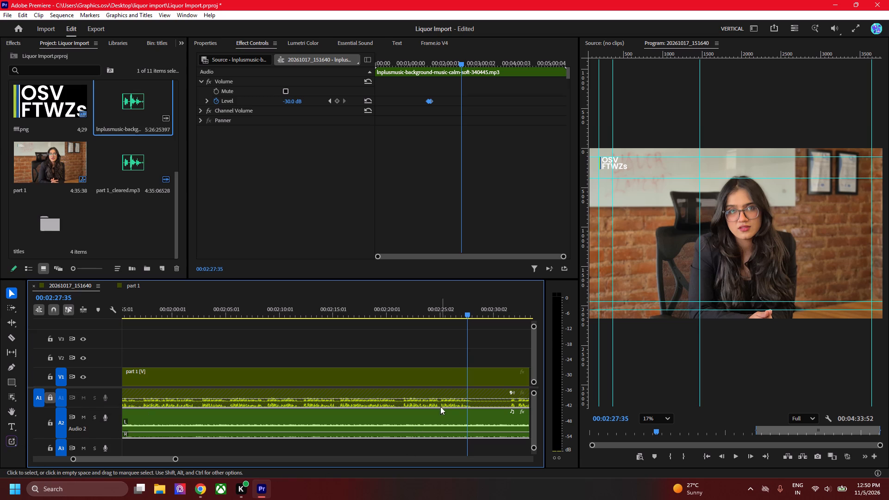
click(443, 423)
key(ctrl+v)
key(ctrl+v)
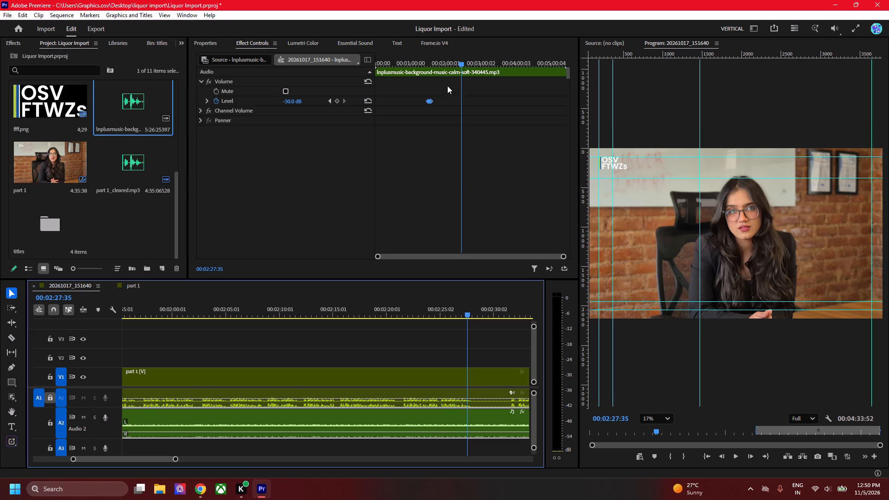
drag(422, 89, 450, 125)
key(ctrl+c)
key(ctrl+c)
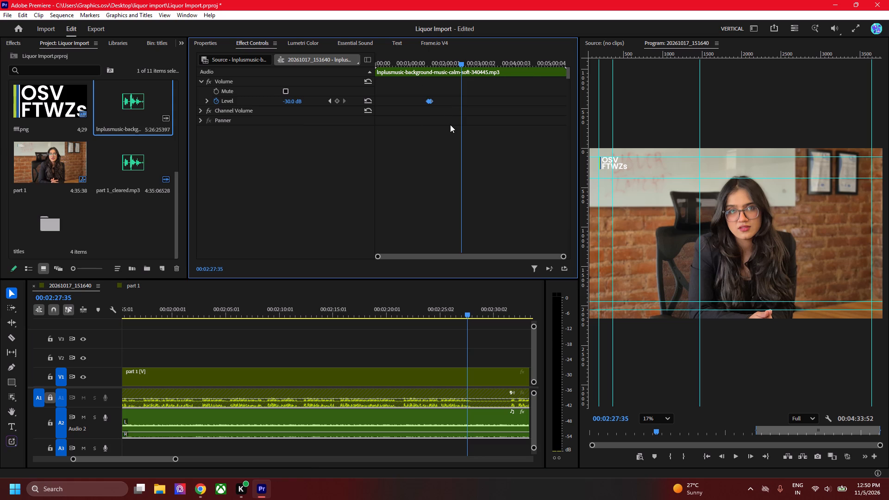
key(ctrl+v)
Play through the "At the Port, the clock never stop." title to check the music rise and fall.
key(space)
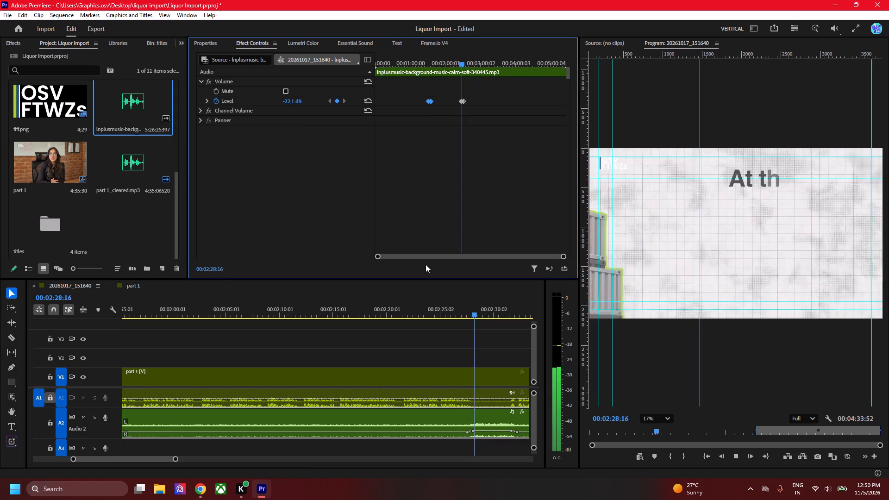
scroll(461, 357, down, 4)
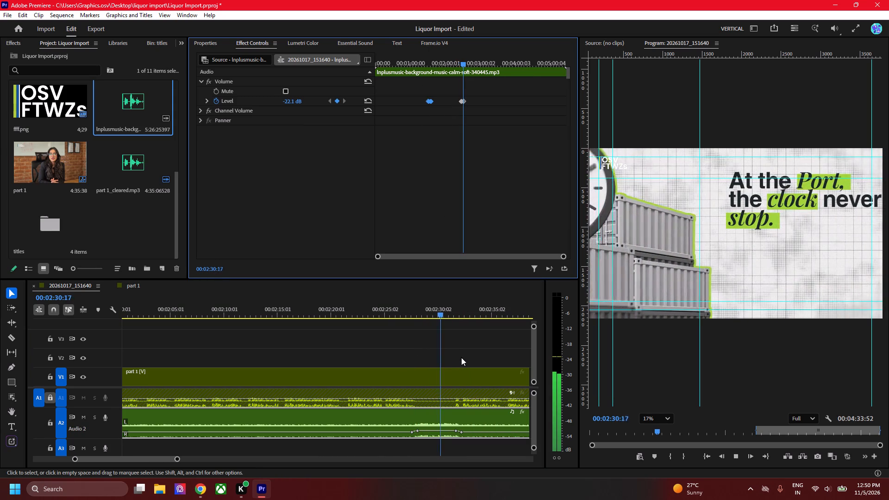
scroll(461, 357, down, 3)
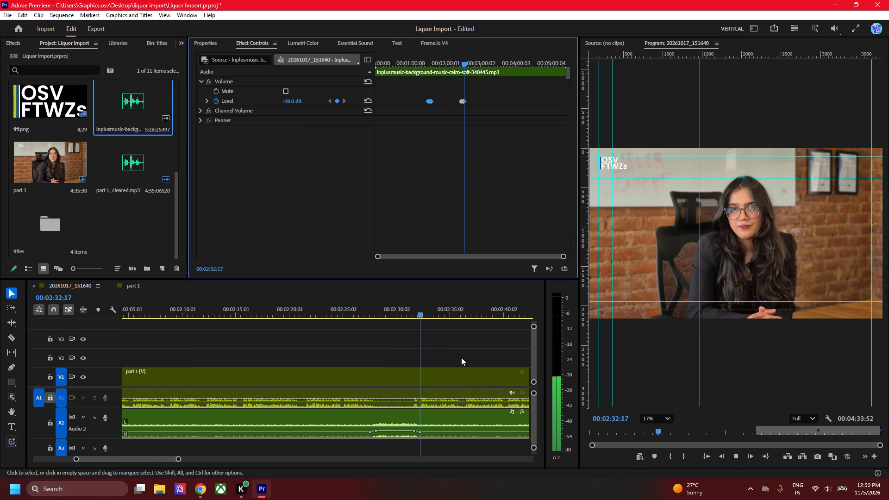
scroll(461, 357, down, 19)
scroll(461, 357, up, 1)
scroll(461, 357, down, 8)
key(space)
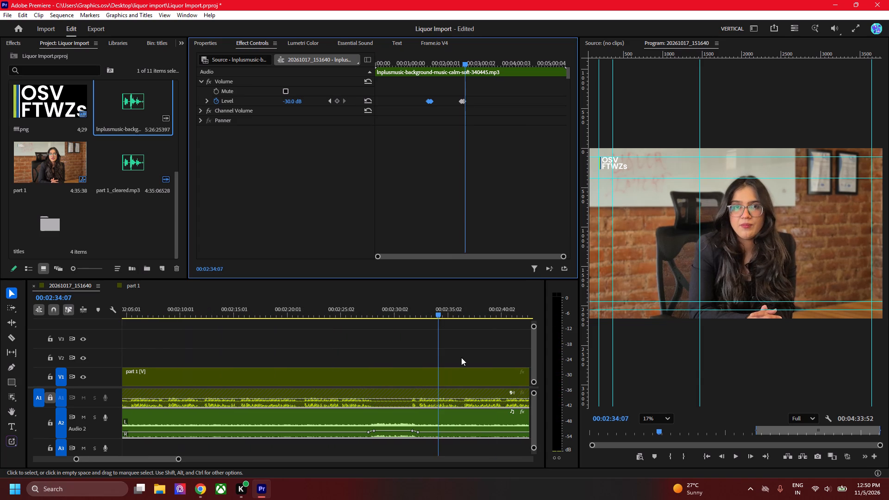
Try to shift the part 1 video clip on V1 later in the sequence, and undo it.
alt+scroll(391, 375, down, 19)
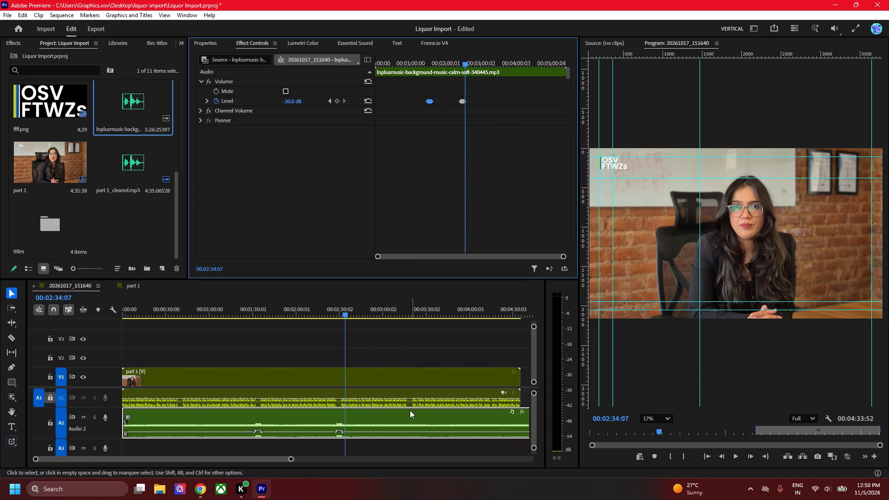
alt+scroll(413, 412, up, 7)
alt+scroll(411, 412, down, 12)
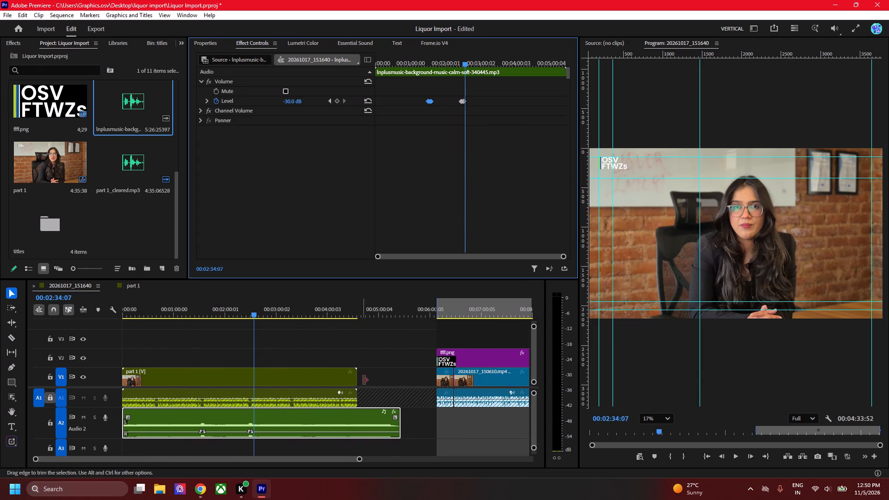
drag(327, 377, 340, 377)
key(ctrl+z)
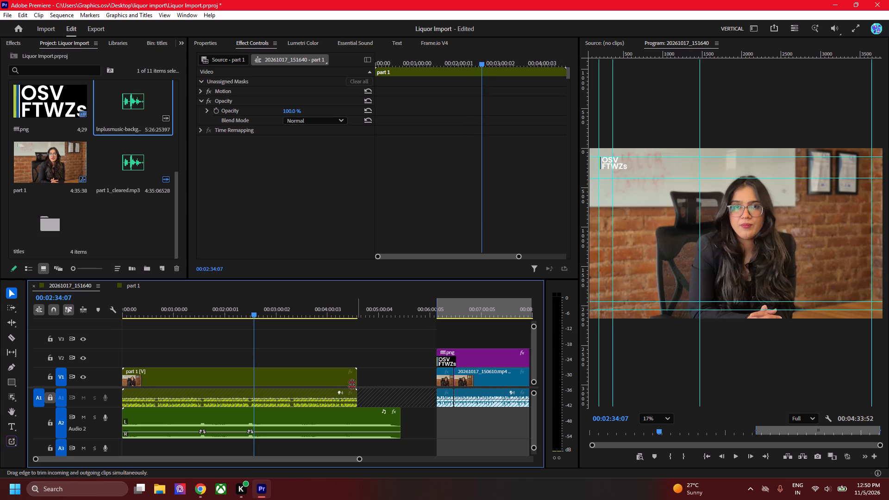
Unlock audio track A1.
click(52, 397)
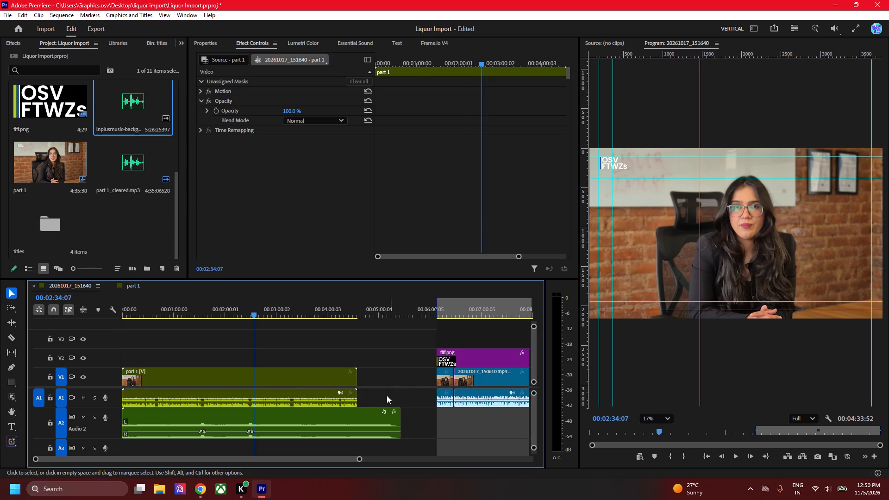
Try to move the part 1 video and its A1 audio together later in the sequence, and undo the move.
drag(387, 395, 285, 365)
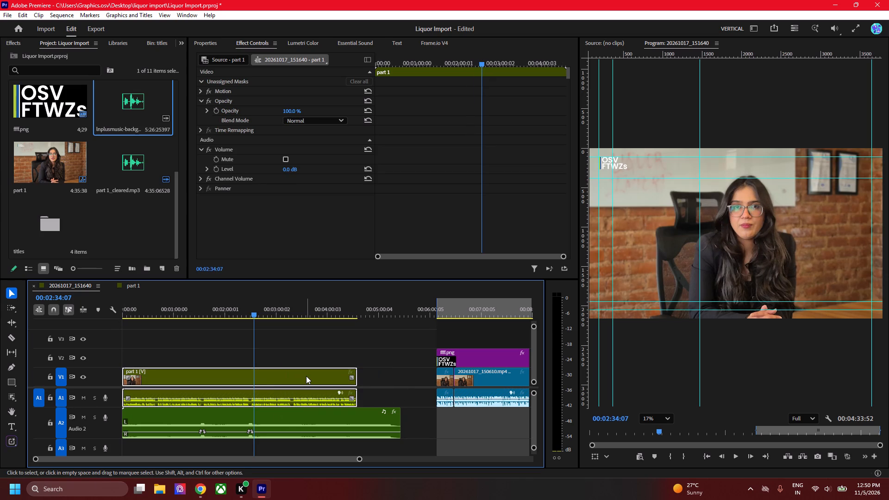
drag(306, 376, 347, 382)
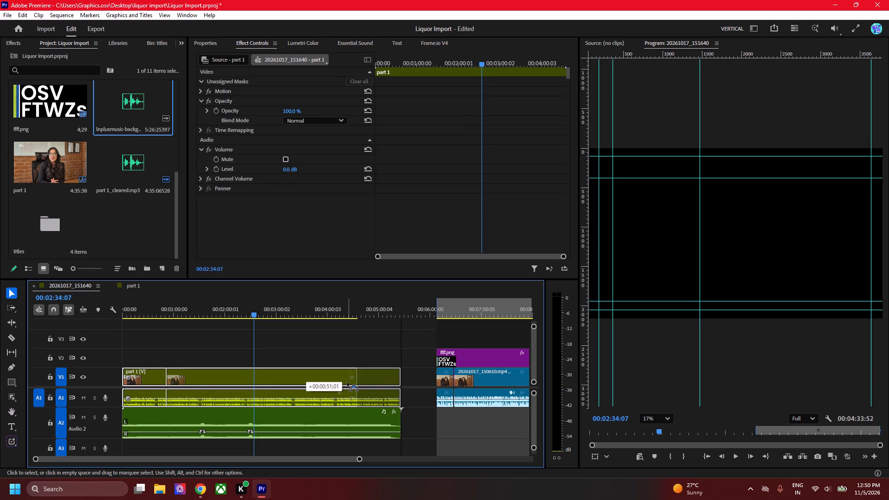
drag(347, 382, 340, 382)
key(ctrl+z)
Save the Liquor Import project and clear the clip selection.
key(ctrl+s)
click(401, 330)
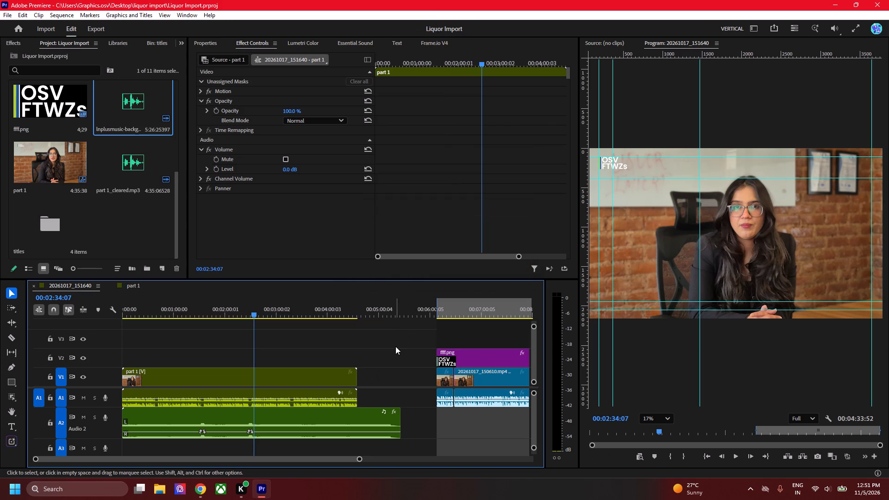
Switch to Chrome, showing the part 1 project in Adobe Podcast.
click(201, 492)
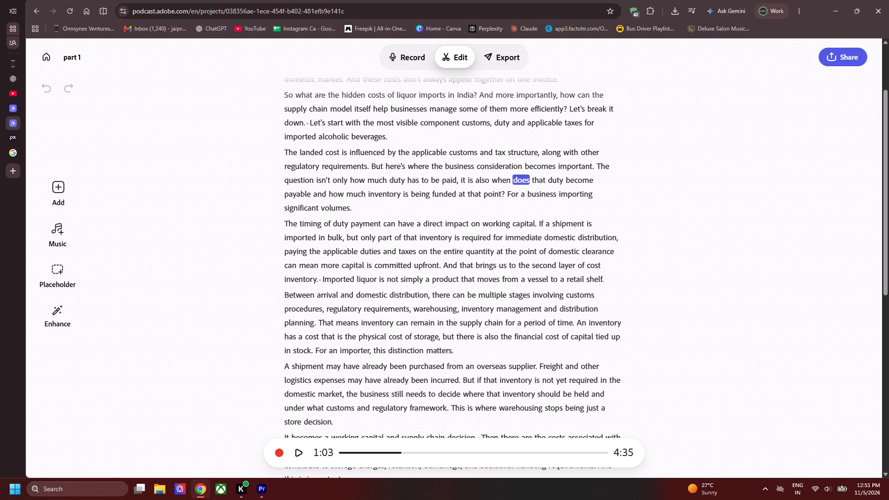